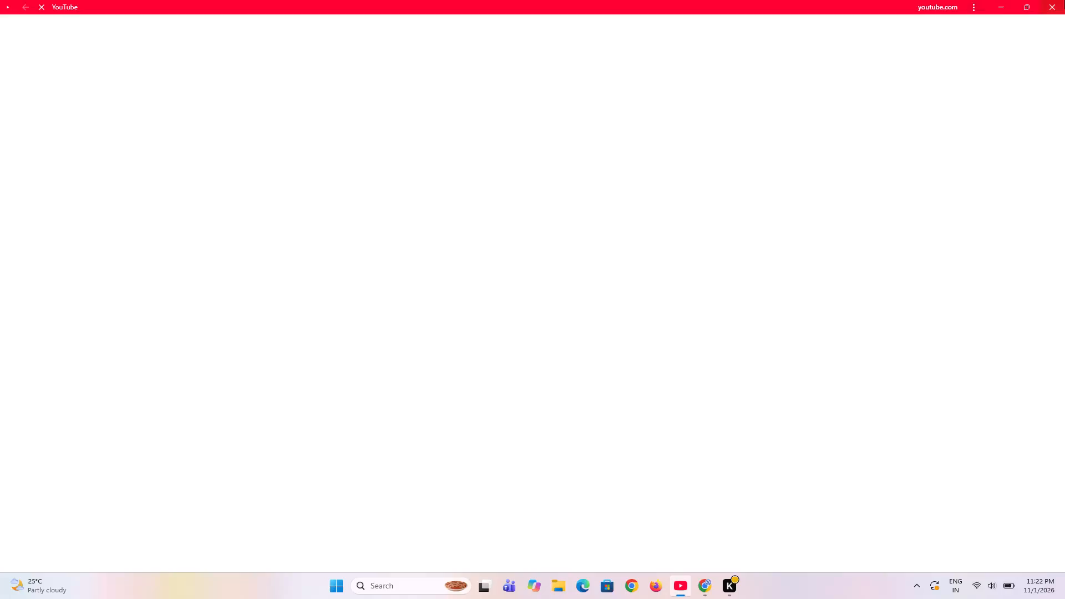
Close the YouTube window to get back to the desktop.
left_click(1064, 0)
left_click(1064, 0)
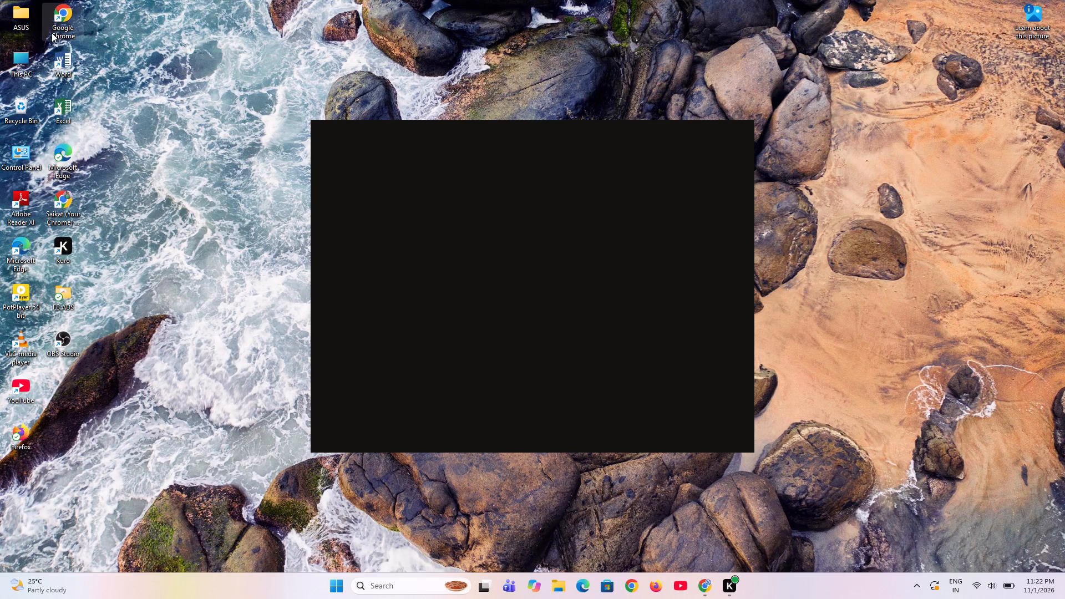
Open Chrome with the personal profile and maximize its window.
double_click(75, 217)
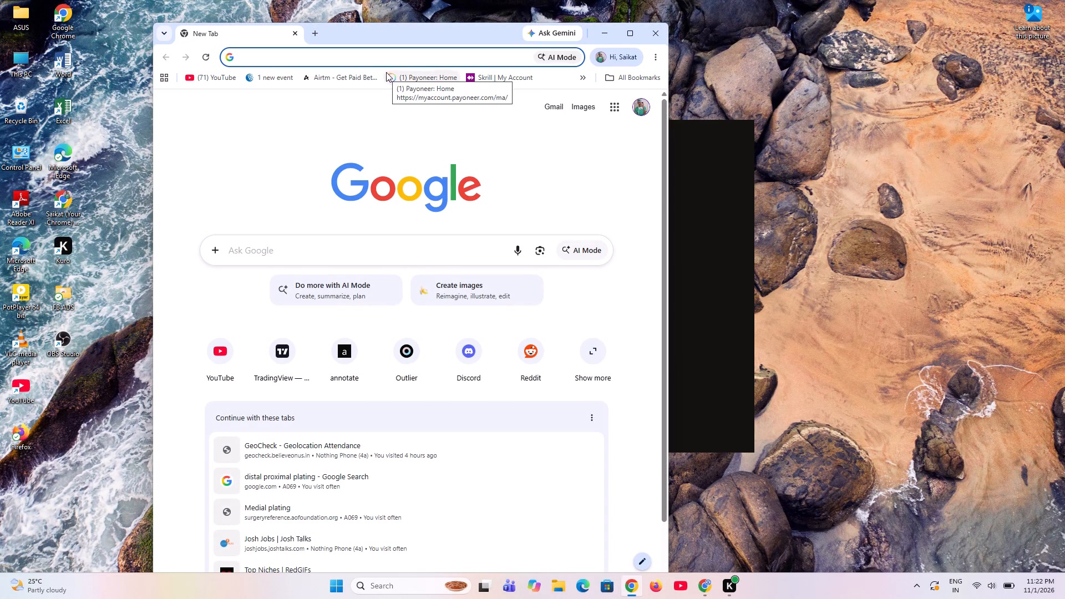
left_click(625, 39)
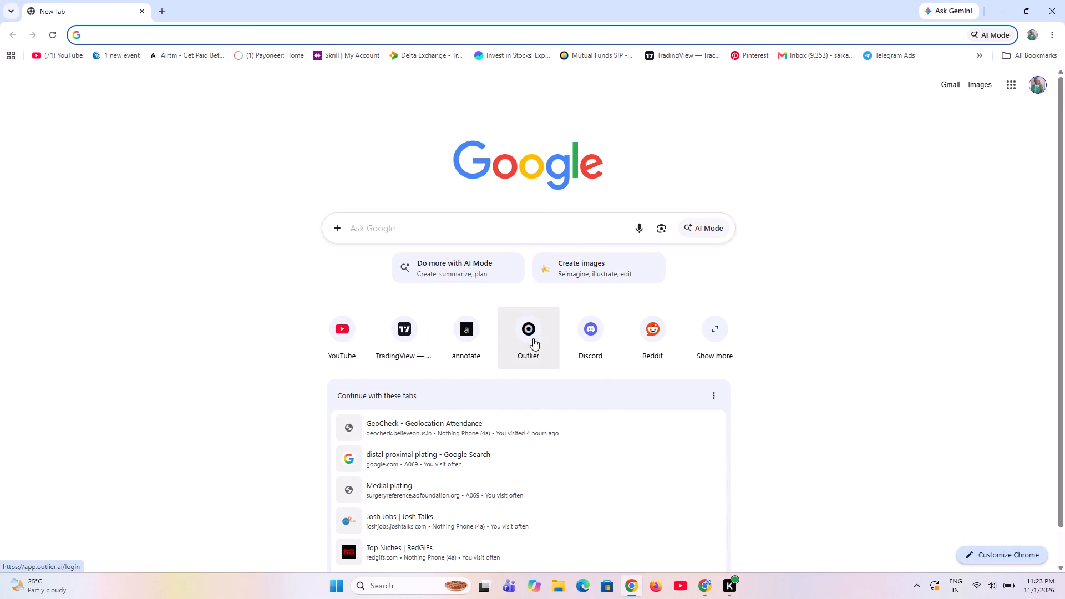
Open TradingView and bring up the full chart of Gold Spot / U.S. Dollar (XAUUSD) from the watchlist.
left_click(402, 345)
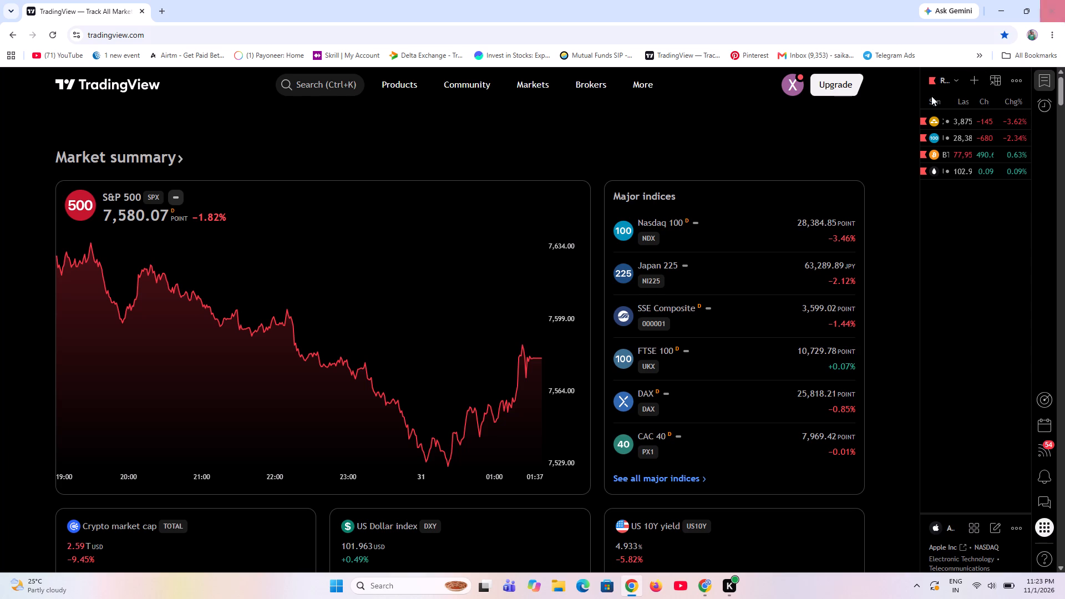
left_click(965, 119)
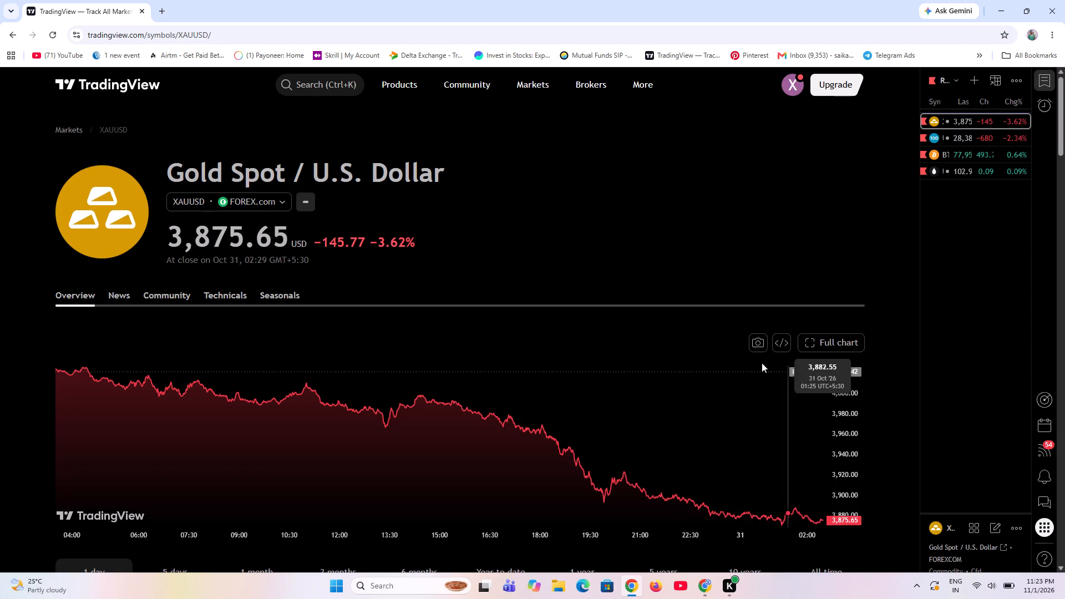
left_click(827, 339)
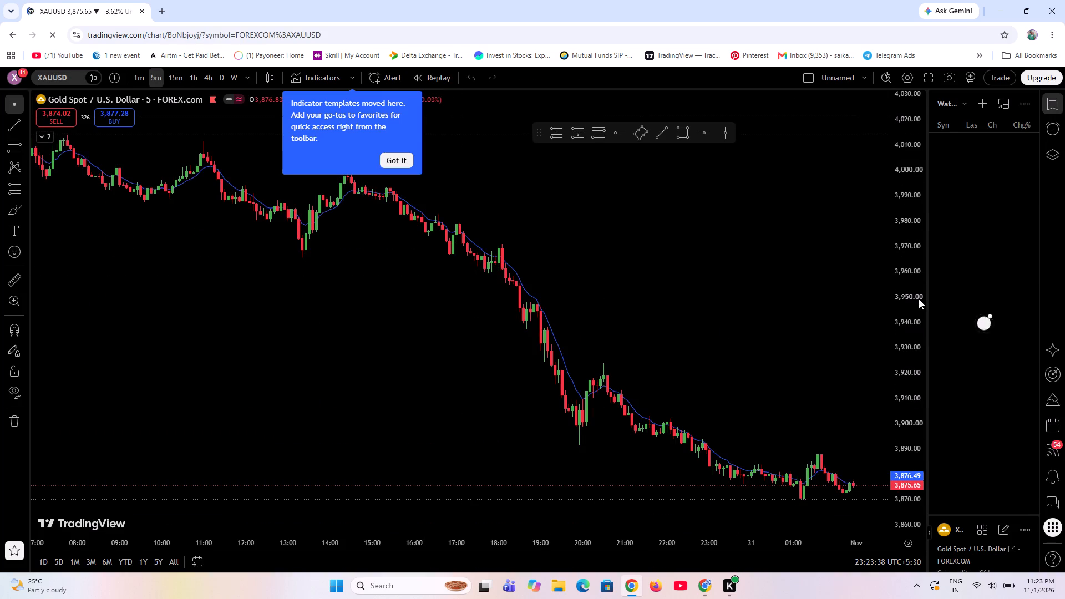
Remove all 8 existing drawings from the XAUUSD chart.
scroll(914, 304, "down", 20)
scroll(914, 304, "down", 2)
scroll(501, 436, "down", 16)
scroll(519, 420, "down", 6)
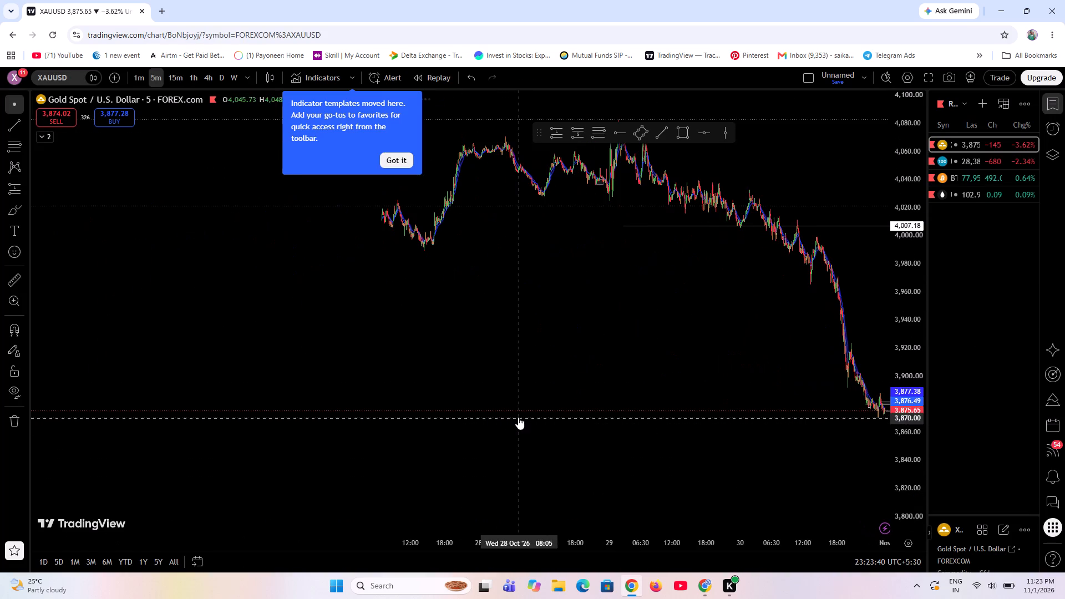
right_click(516, 377)
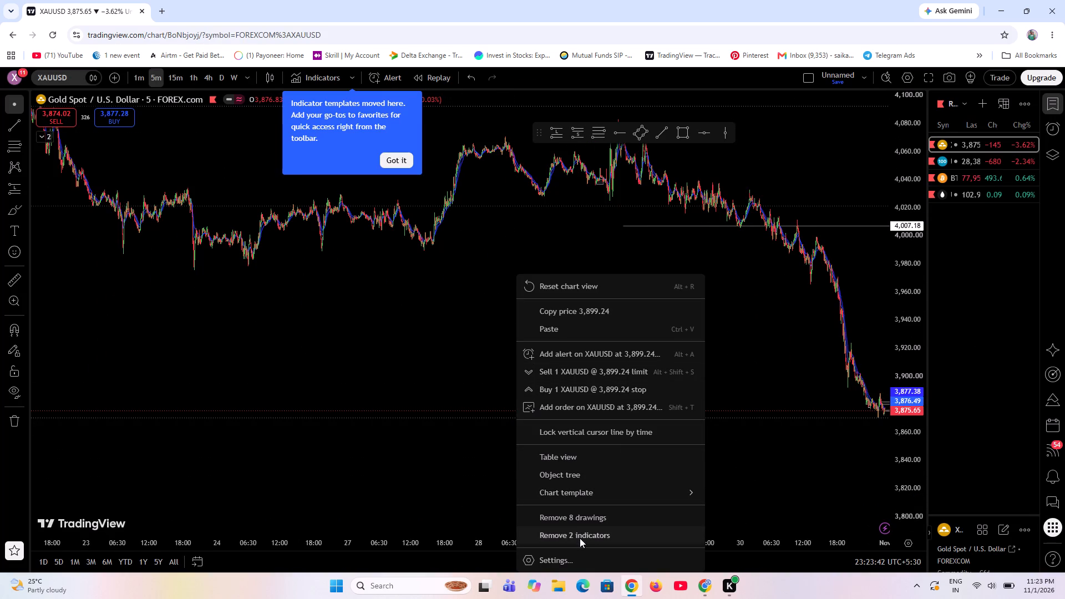
left_click(579, 517)
Switch the XAUUSD chart to the daily timeframe.
scroll(382, 381, "up", 3)
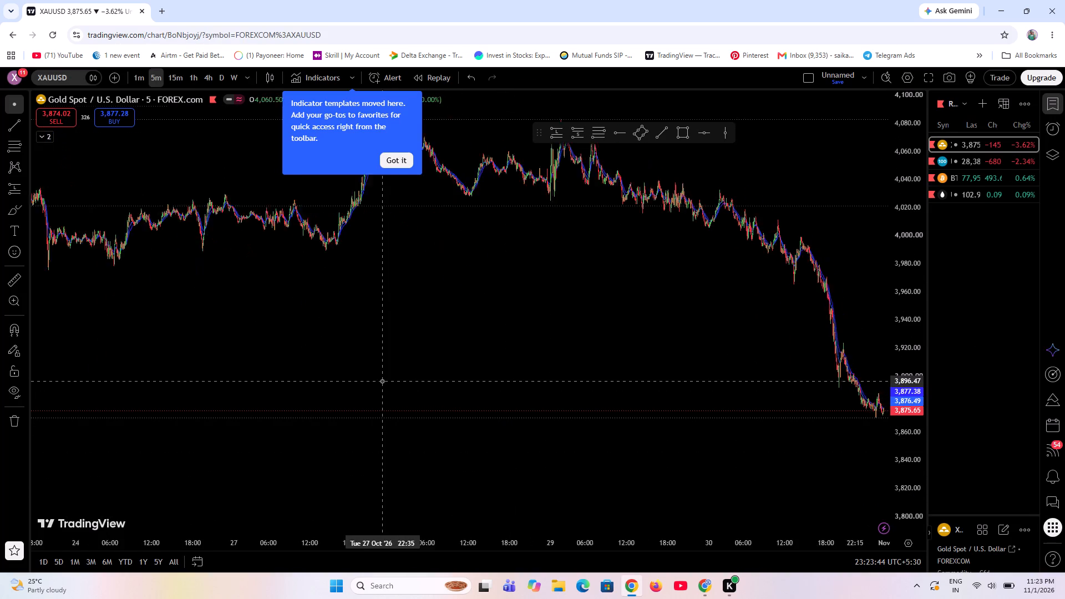
scroll(382, 381, "up", 3)
scroll(381, 382, "down", 11)
left_click_drag(717, 410, 354, 460)
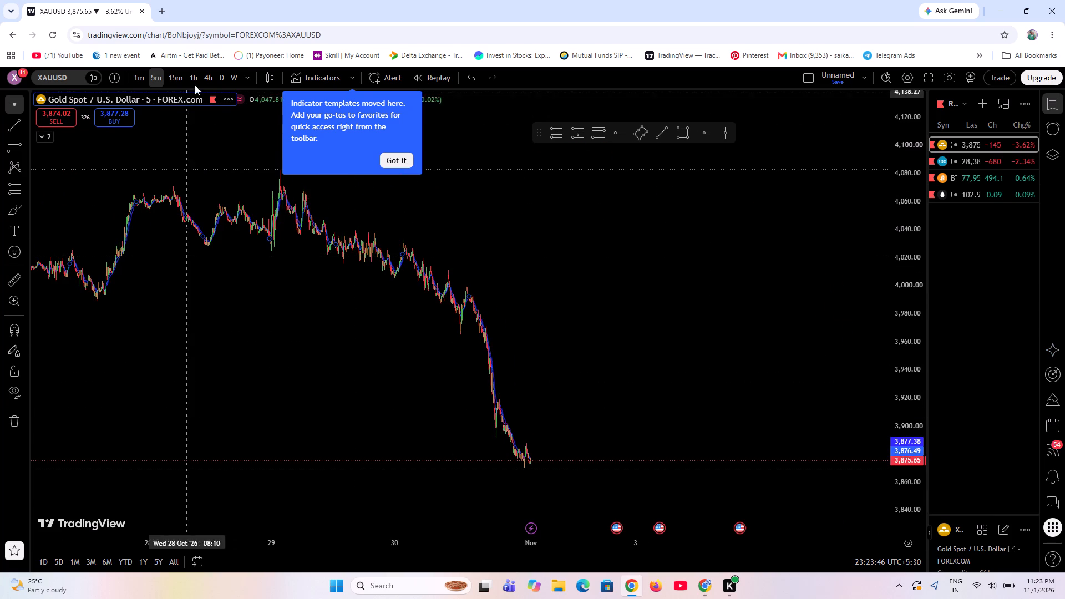
left_click(222, 75)
Examine the multi-year daily gold price history, focusing on the 2026 peak and the price swings that follow it.
scroll(886, 356, "down", 9)
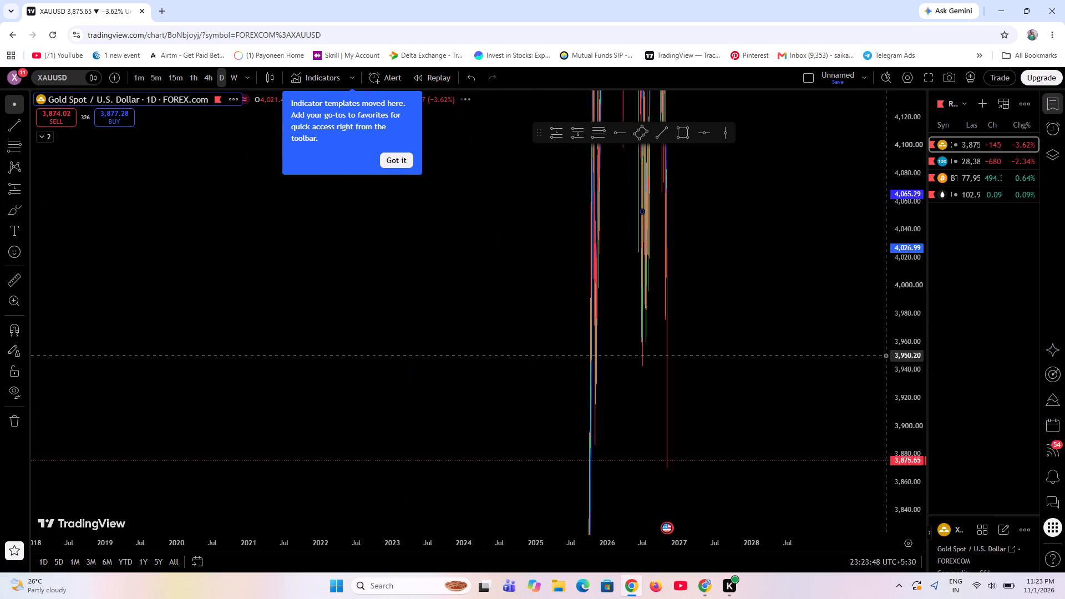
scroll(886, 356, "down", 3)
scroll(924, 351, "down", 20)
scroll(924, 351, "down", 20)
scroll(924, 351, "down", 2)
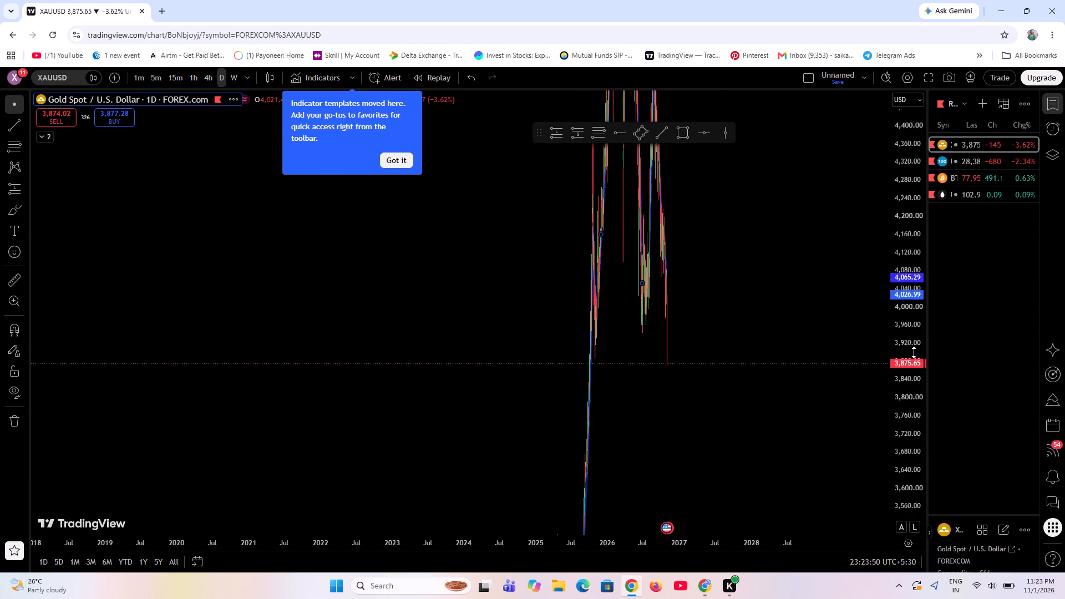
scroll(914, 352, "down", 20)
scroll(914, 352, "down", 12)
right_click(897, 390)
left_click(702, 380)
scroll(923, 395, "down", 6)
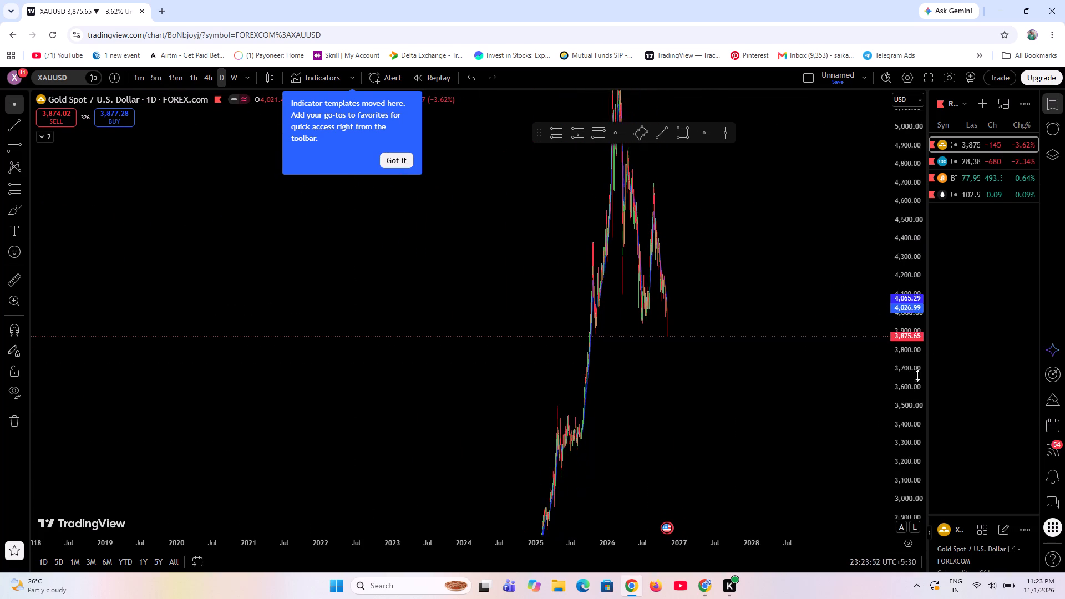
scroll(917, 375, "down", 20)
scroll(917, 375, "down", 20)
scroll(917, 375, "down", 16)
scroll(625, 418, "down", 19)
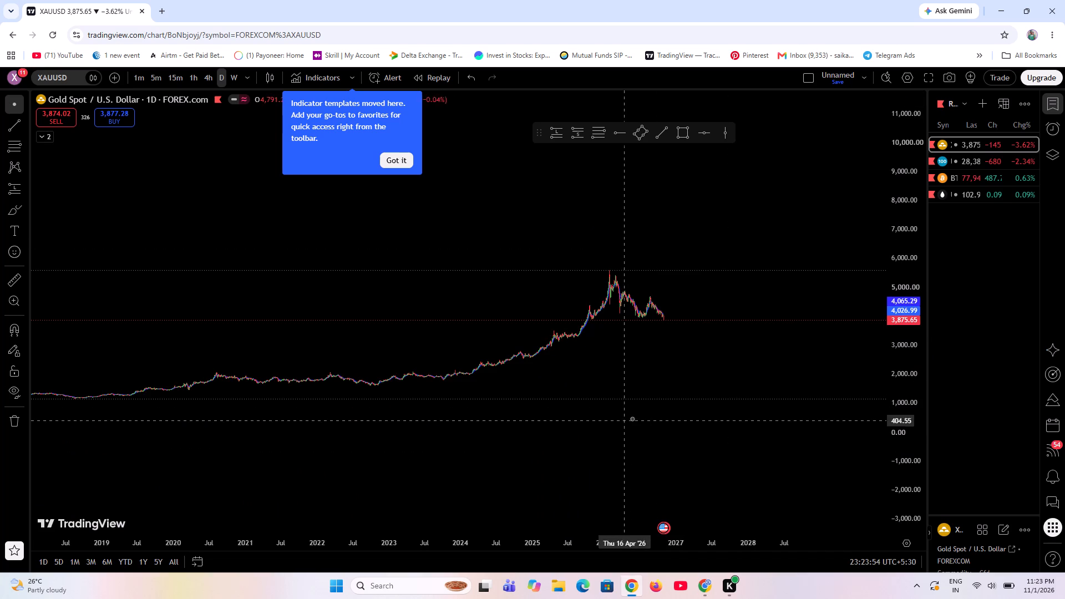
scroll(907, 388, "down", 20)
scroll(907, 388, "down", 8)
scroll(471, 458, "down", 20)
scroll(471, 458, "down", 3)
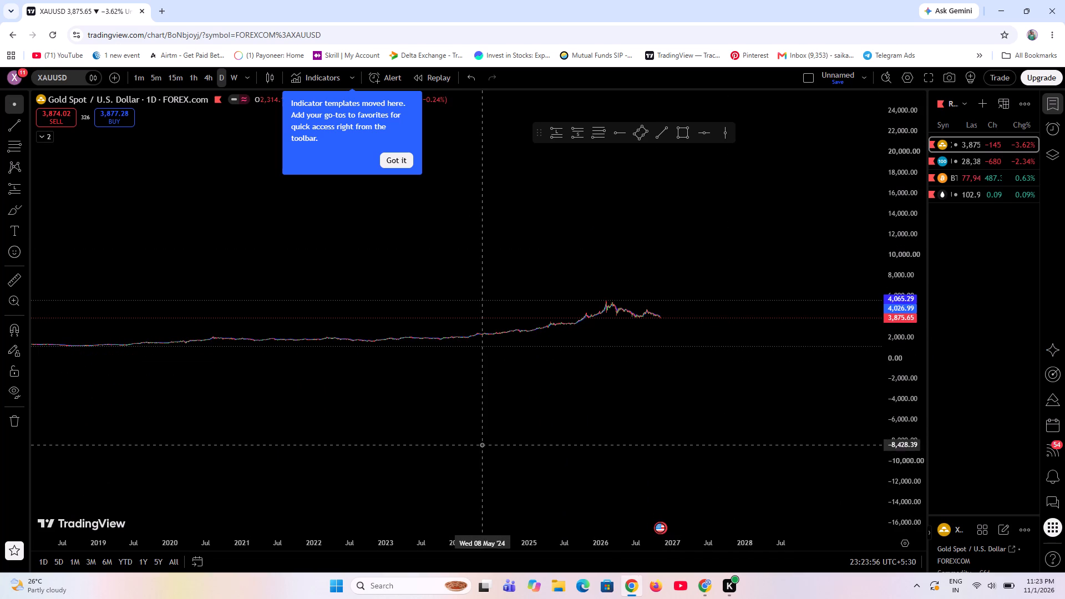
scroll(481, 445, "down", 13)
scroll(572, 419, "up", 7)
scroll(897, 399, "up", 20)
scroll(897, 399, "up", 2)
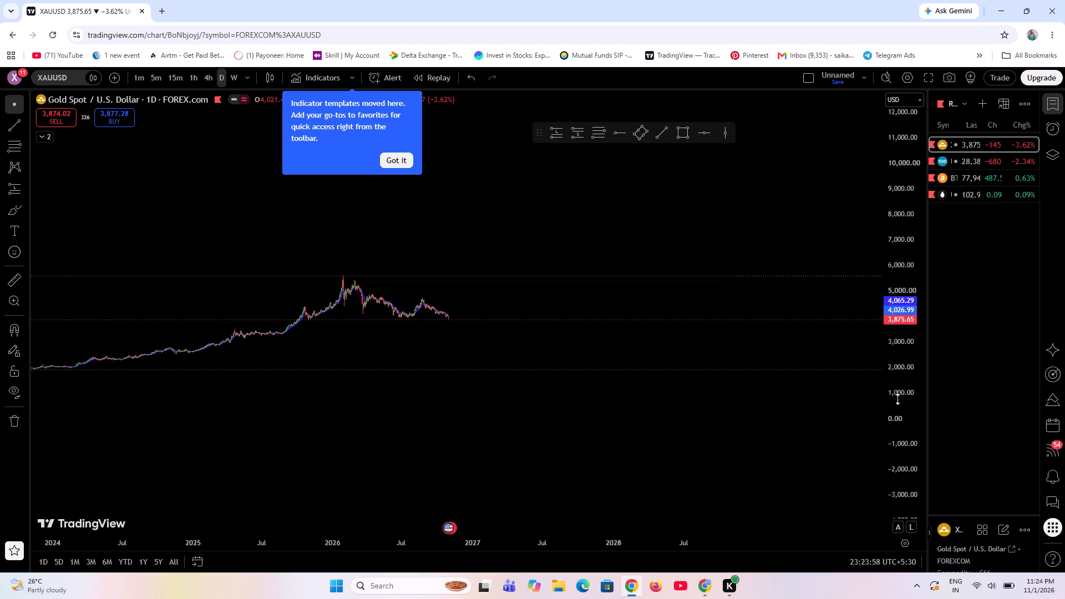
scroll(897, 399, "up", 20)
scroll(897, 399, "up", 17)
scroll(285, 390, "up", 8)
scroll(356, 399, "up", 1)
left_click_drag(77, 390, 718, 433)
scroll(713, 435, "up", 3)
left_click_drag(382, 449, 508, 443)
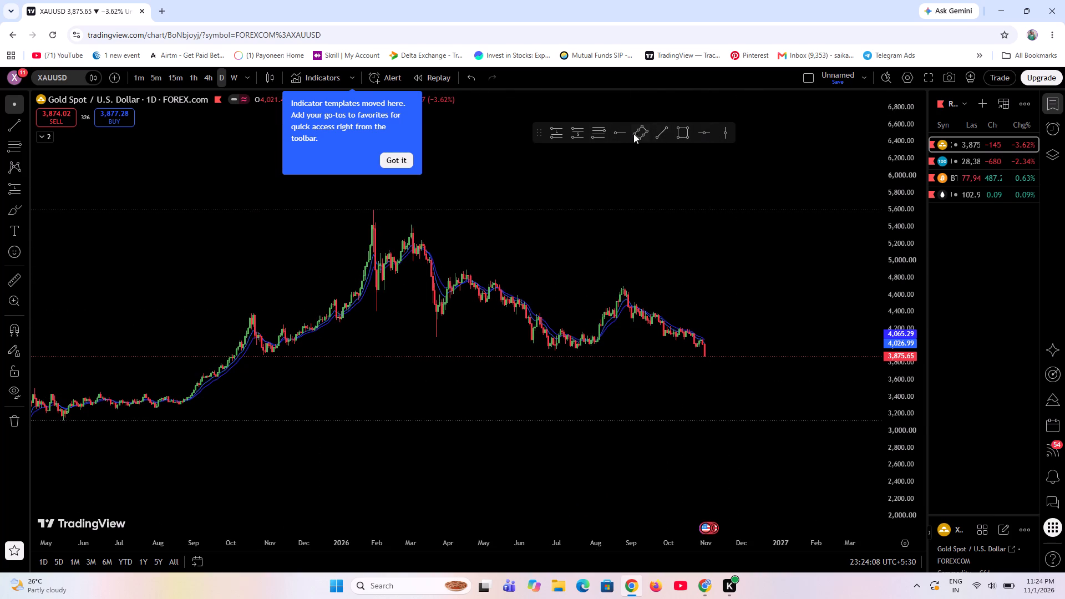
Draw a falling trend line from about 5,442 on 27 Feb 2026 to about 4,001 on 10 Aug 2026.
left_click(663, 134)
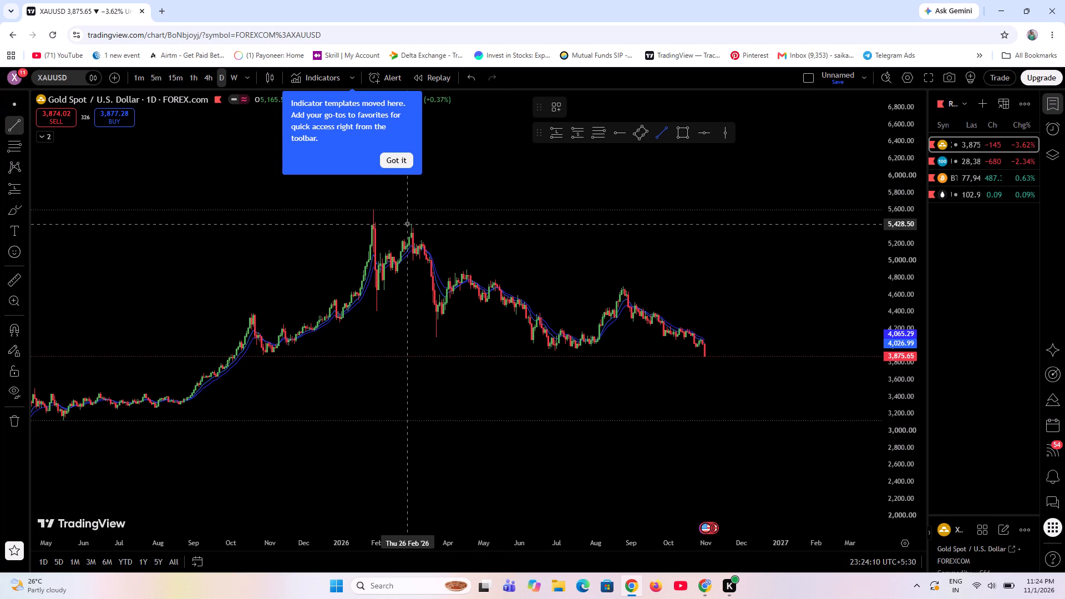
left_click_drag(408, 223, 413, 223)
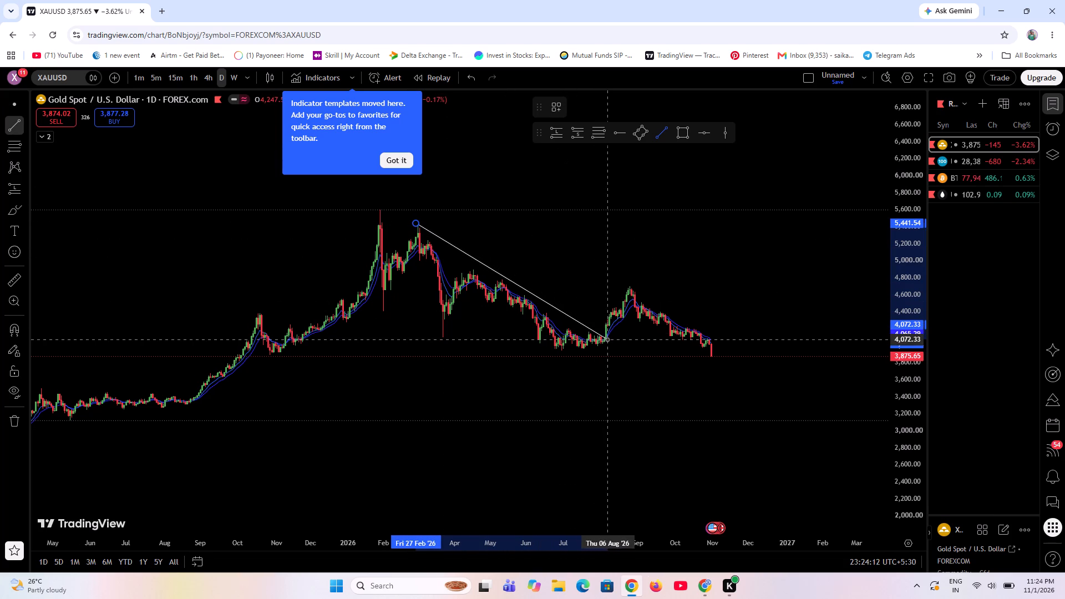
left_click(610, 346)
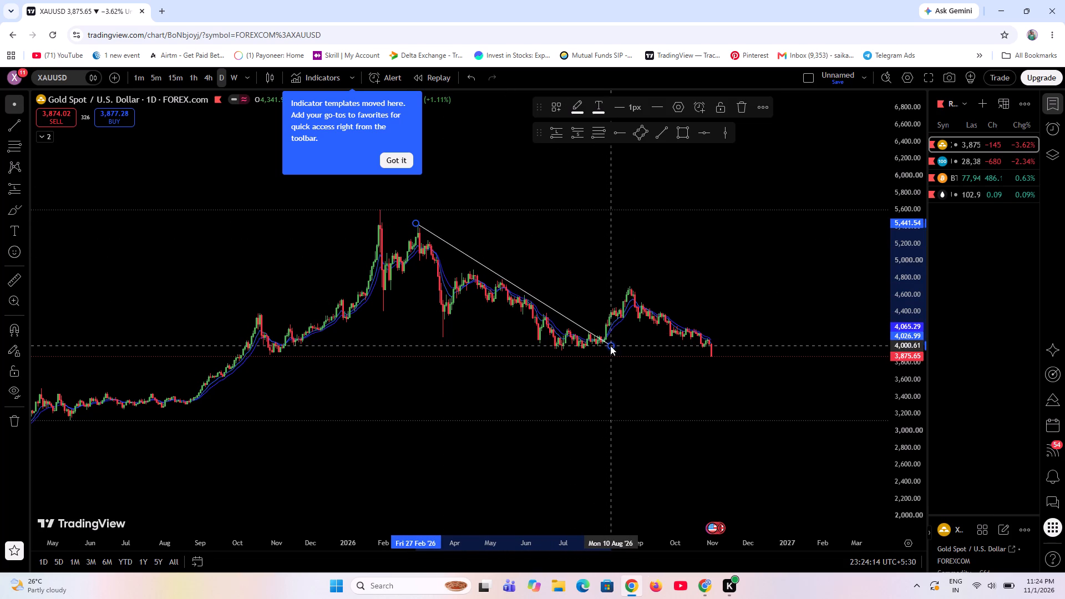
Draw a rising trend line from mid-July 2026 to about 4,757 on 27 Aug 2026, shifting its start point slightly later and lower.
left_click(660, 135)
left_click_drag(577, 336, 612, 303)
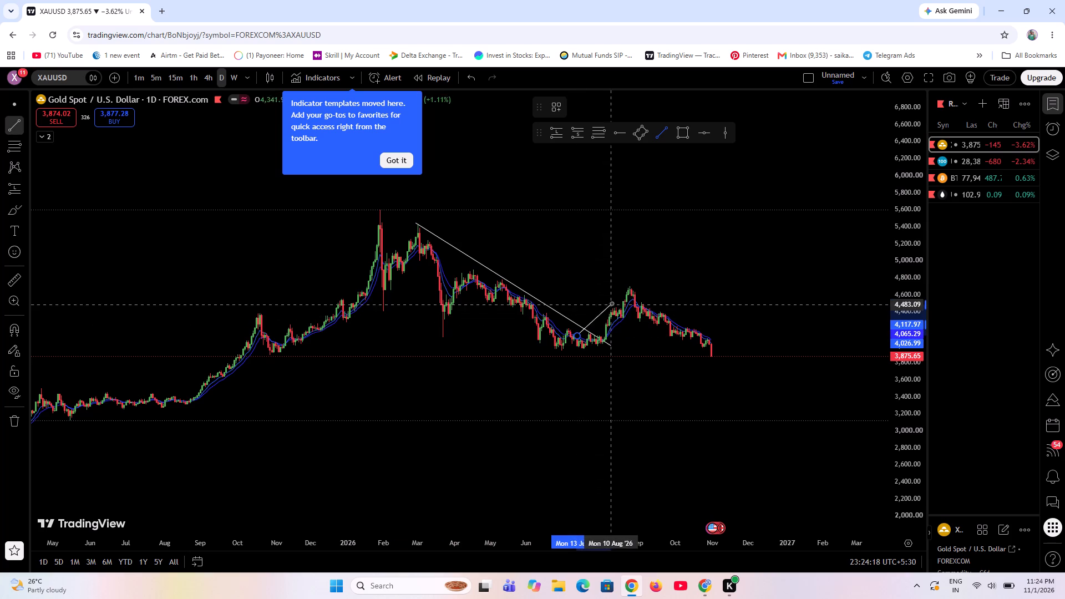
left_click_drag(612, 303, 633, 281)
left_click(633, 281)
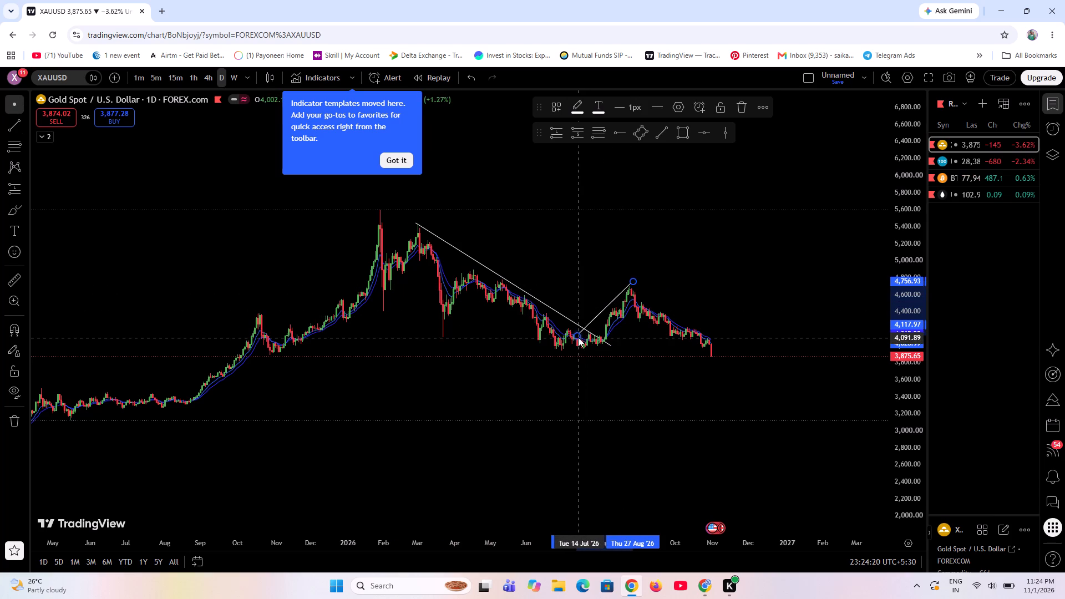
left_click_drag(576, 334, 587, 339)
Draw a second falling trend line from about 4,790 on 24 Aug 2026 along the highs to mid-November 2026.
left_click(660, 130)
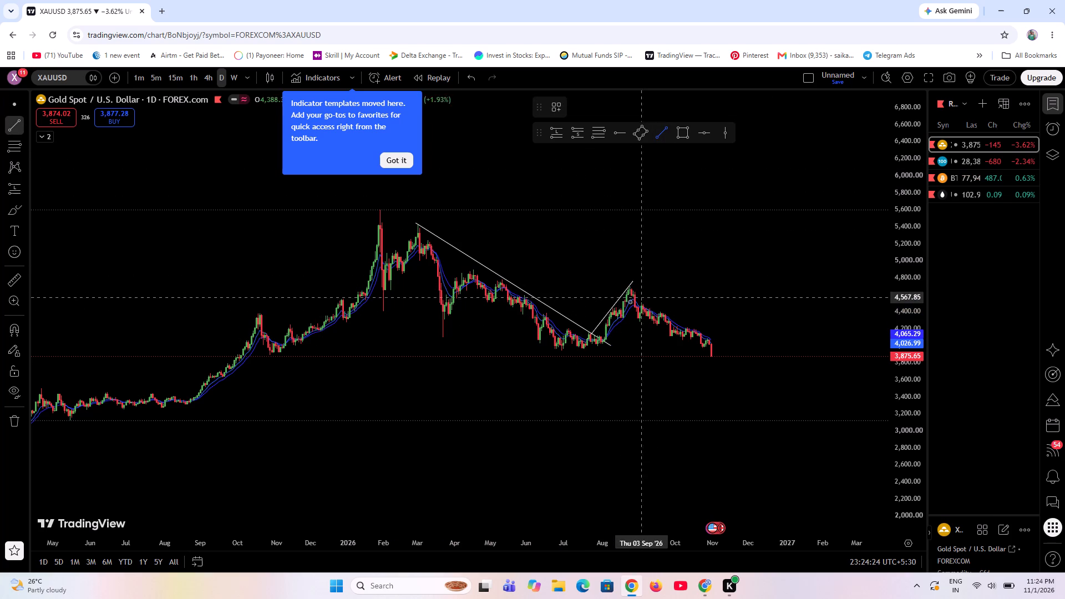
left_click_drag(627, 278, 723, 346)
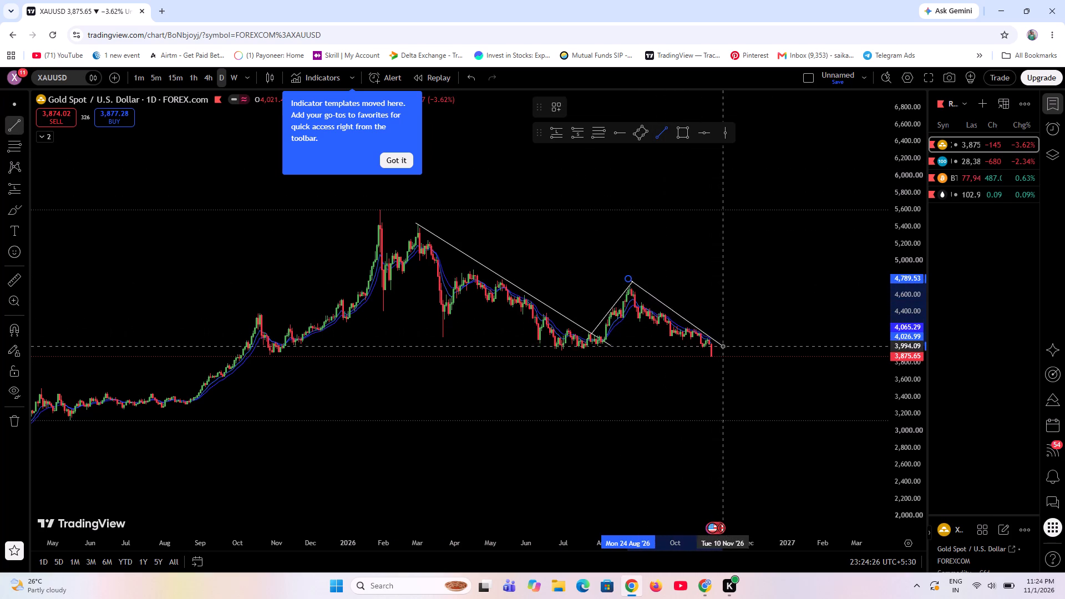
left_click_drag(723, 346, 726, 349)
scroll(722, 348, "up", 8)
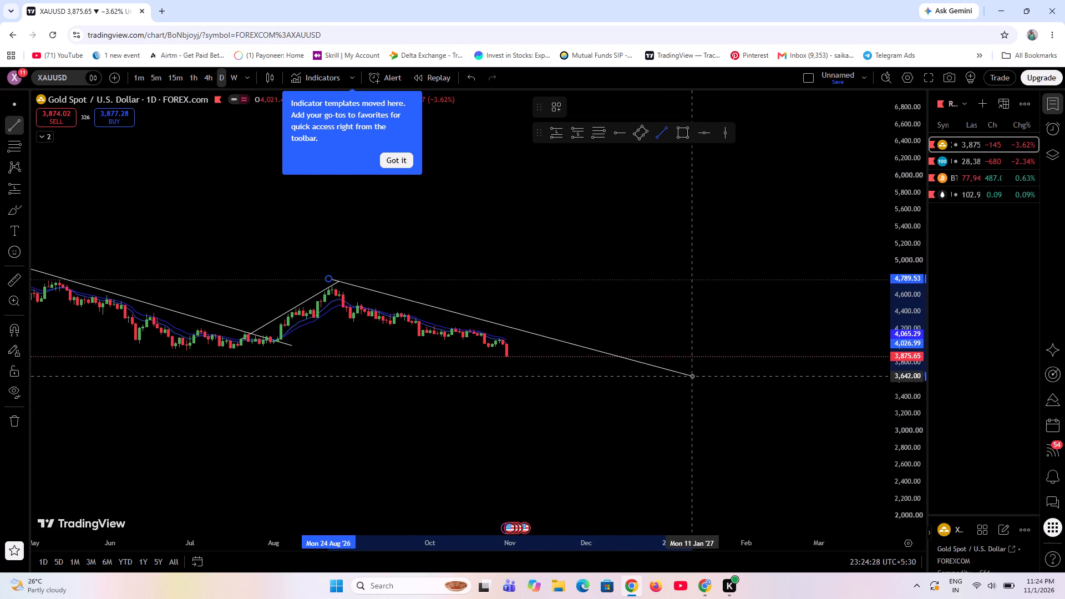
left_click(551, 353)
left_click(609, 321)
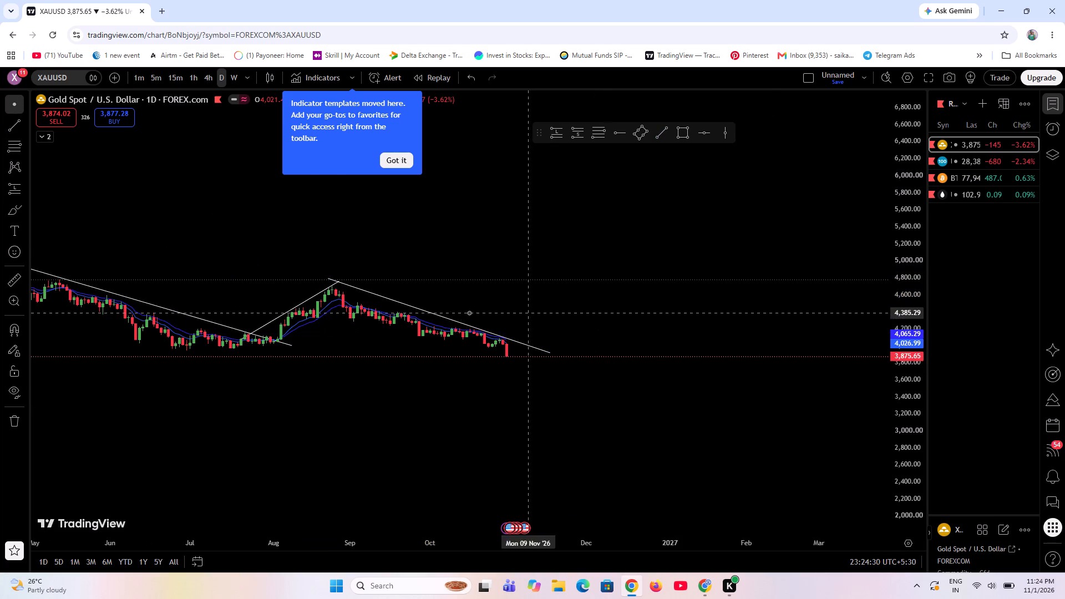
Reposition the second falling trend line to run from about 4,704 on 21 Aug 2026 to about 3,940 on 16 Nov 2026.
scroll(199, 312, "up", 6)
left_click_drag(173, 384, 697, 428)
scroll(471, 434, "down", 4)
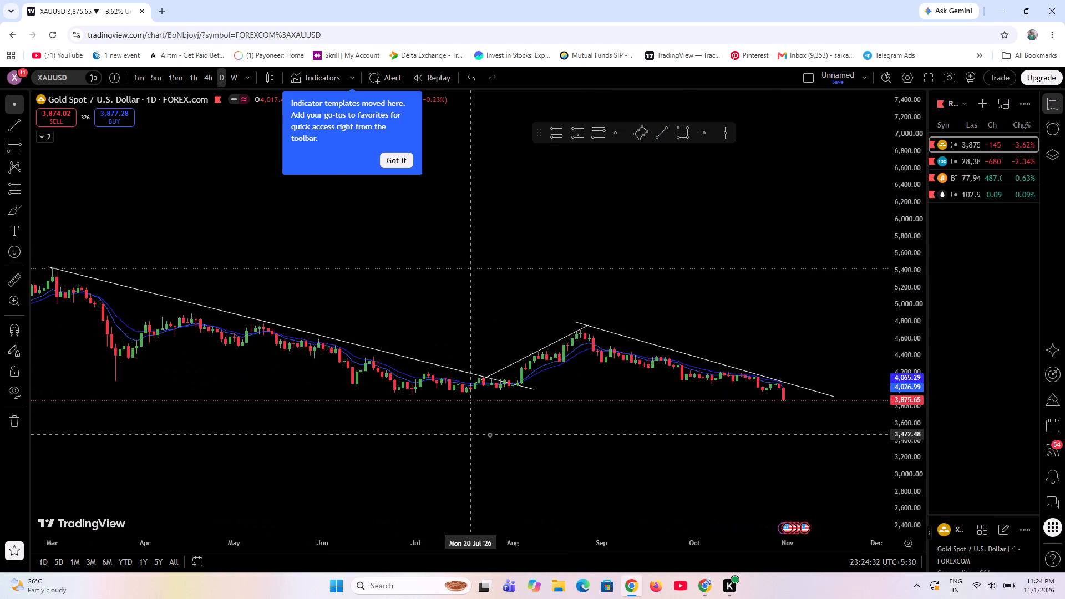
scroll(915, 436, "up", 20)
left_click_drag(593, 499, 592, 499)
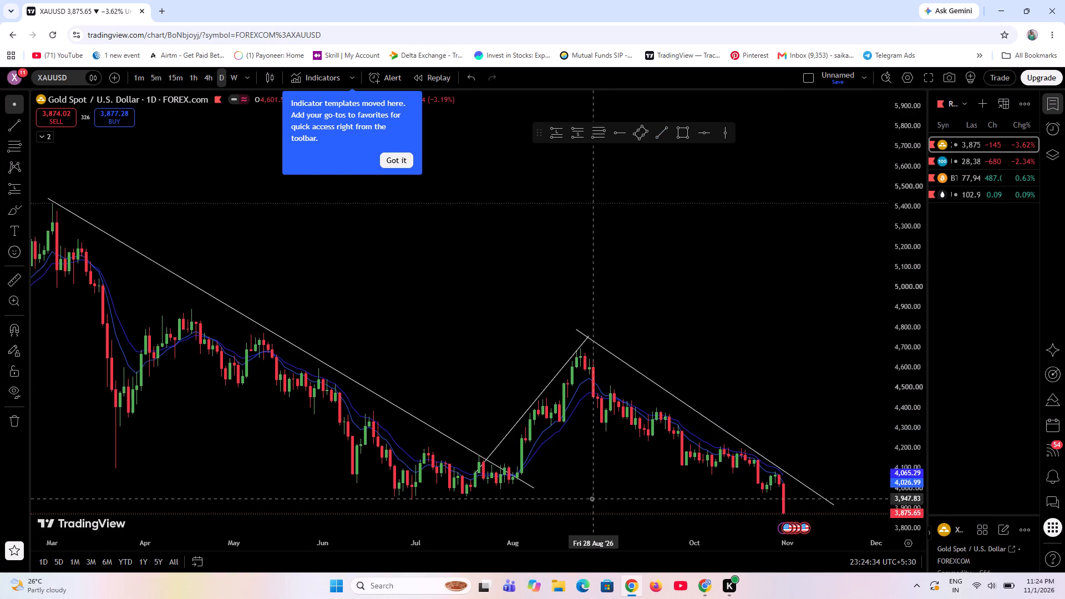
left_click_drag(592, 499, 562, 445)
left_click_drag(557, 283, 546, 301)
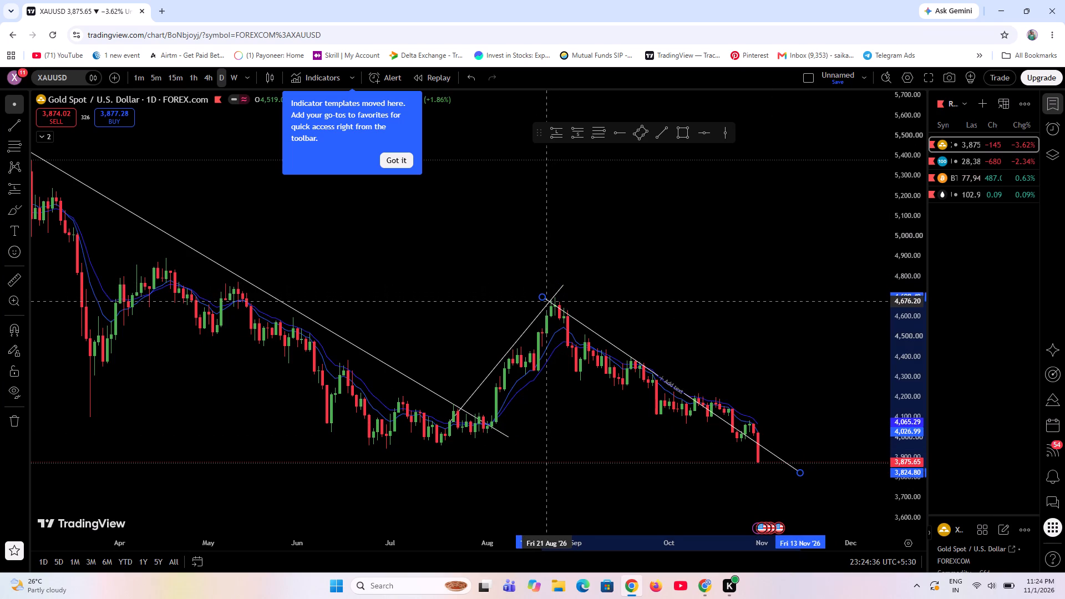
left_click_drag(546, 301, 551, 300)
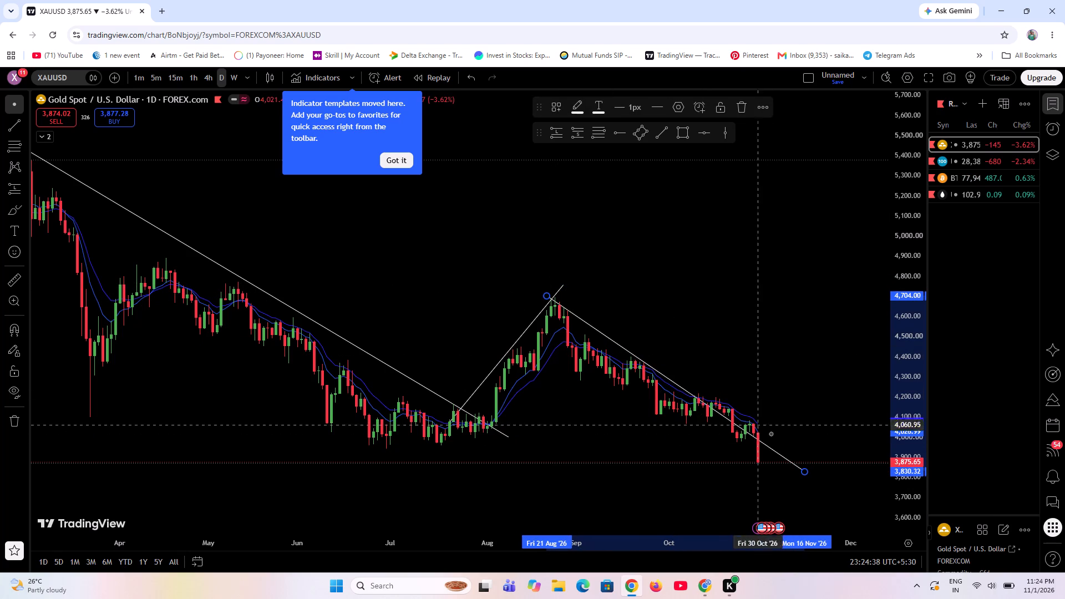
left_click_drag(805, 471, 798, 450)
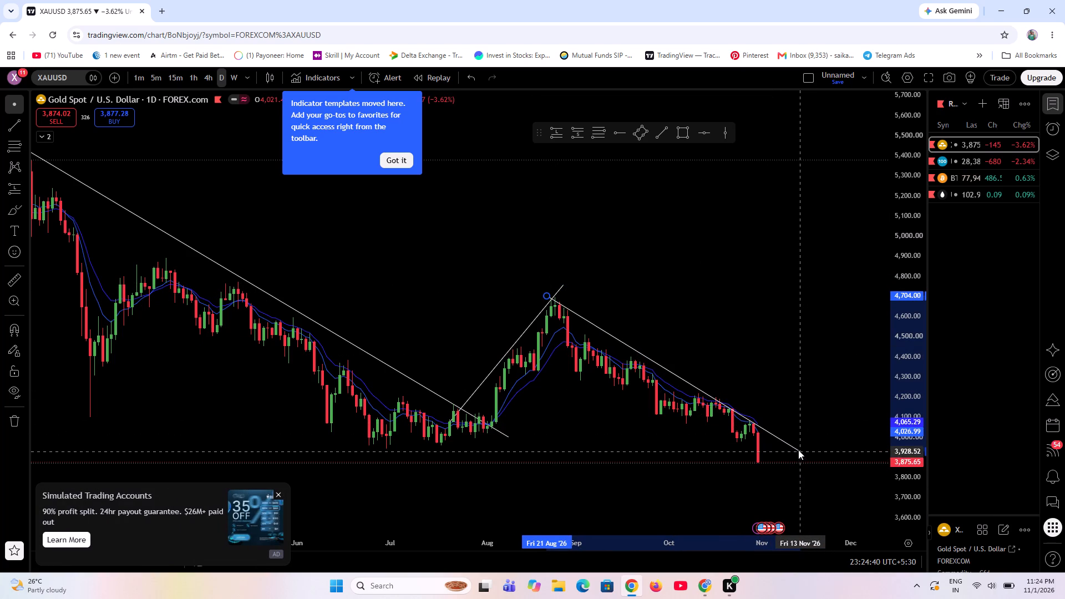
left_click_drag(798, 450, 804, 449)
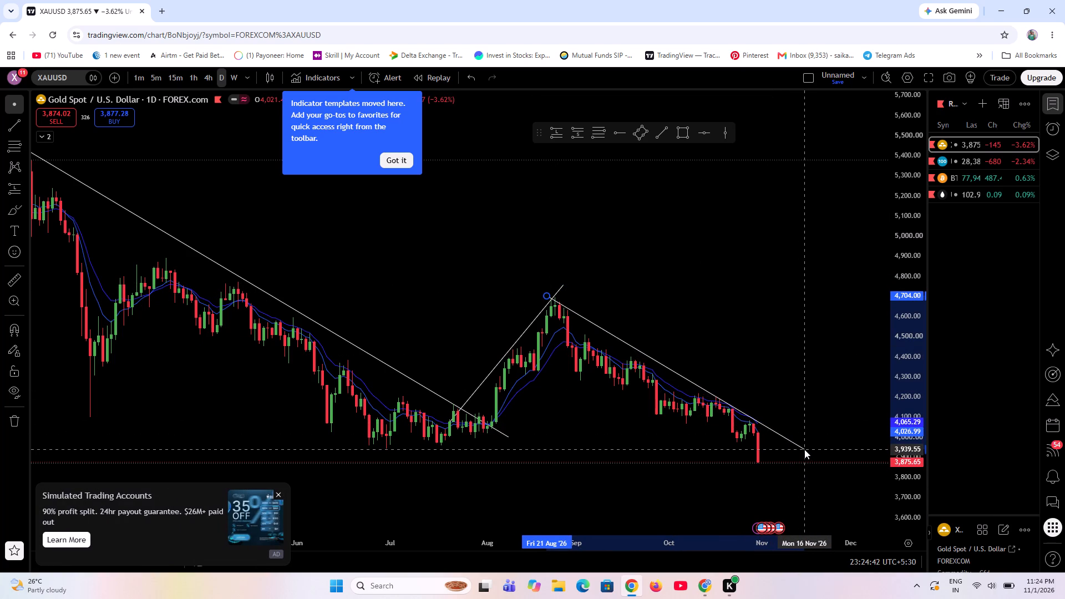
left_click_drag(804, 449, 804, 449)
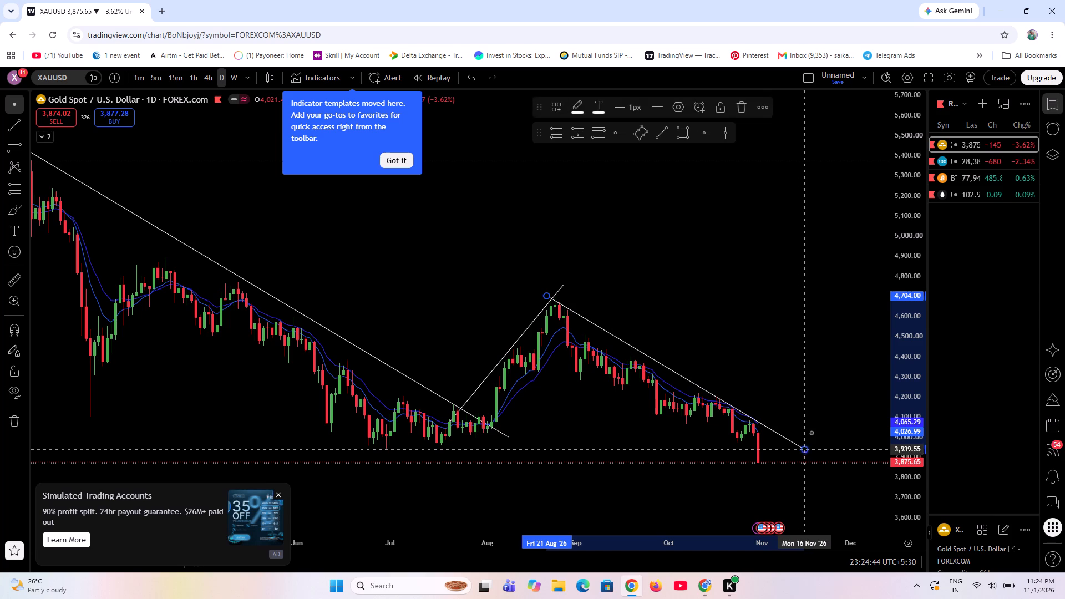
left_click(833, 378)
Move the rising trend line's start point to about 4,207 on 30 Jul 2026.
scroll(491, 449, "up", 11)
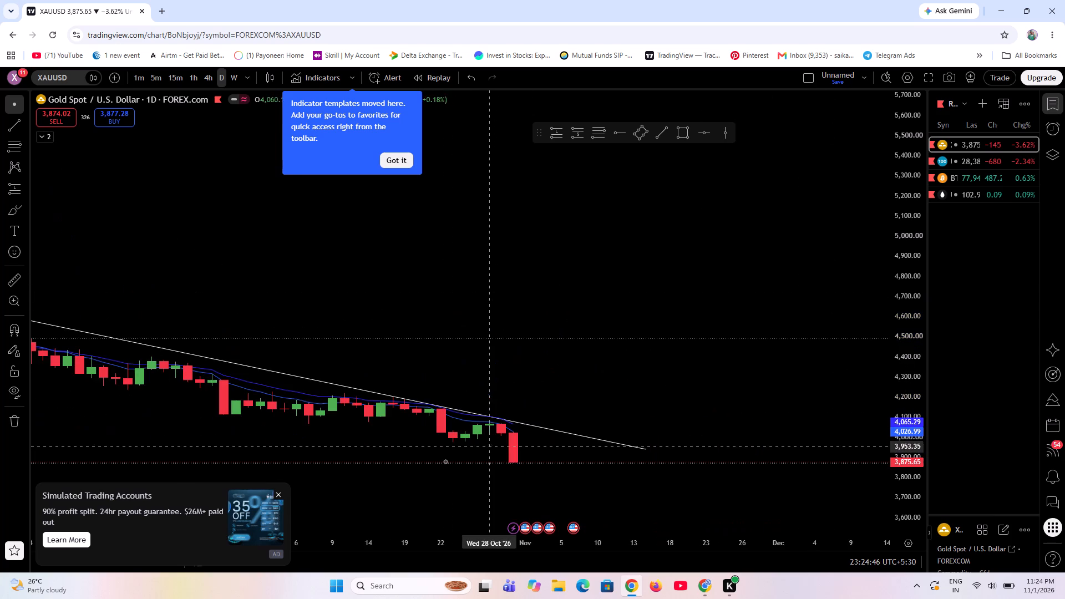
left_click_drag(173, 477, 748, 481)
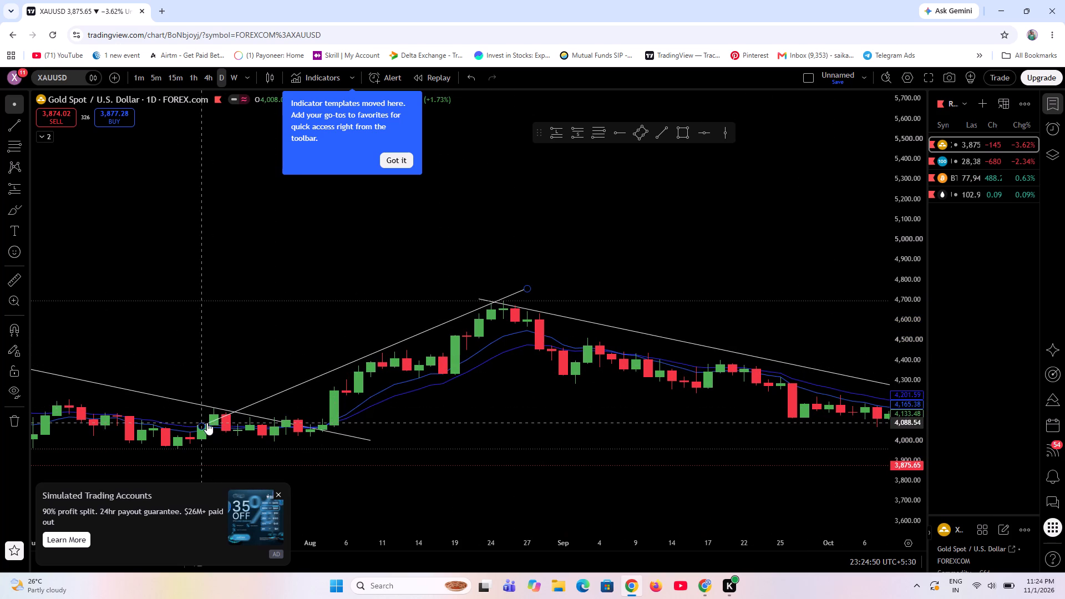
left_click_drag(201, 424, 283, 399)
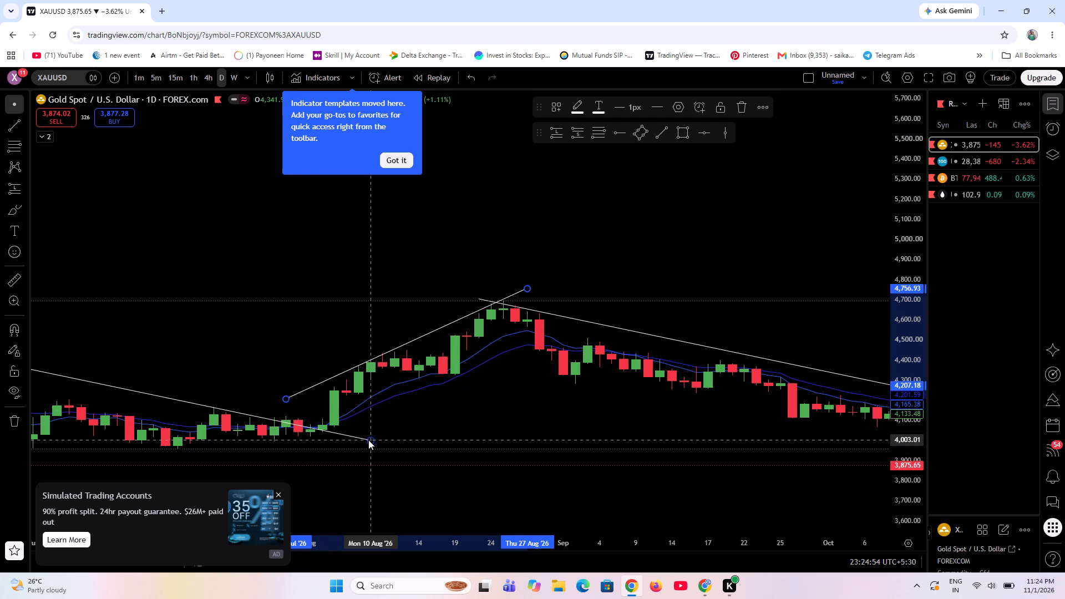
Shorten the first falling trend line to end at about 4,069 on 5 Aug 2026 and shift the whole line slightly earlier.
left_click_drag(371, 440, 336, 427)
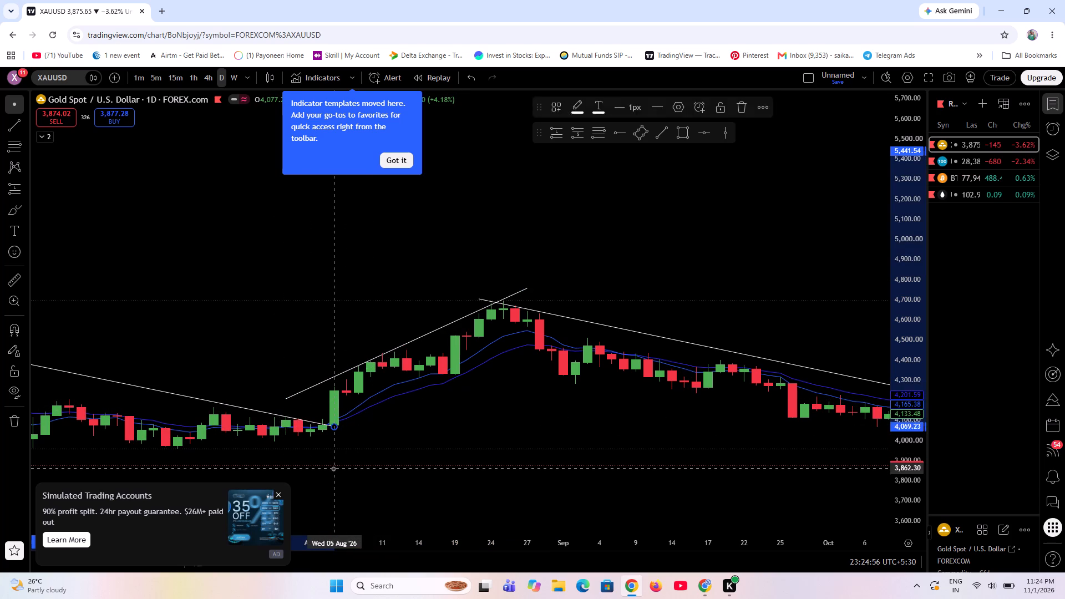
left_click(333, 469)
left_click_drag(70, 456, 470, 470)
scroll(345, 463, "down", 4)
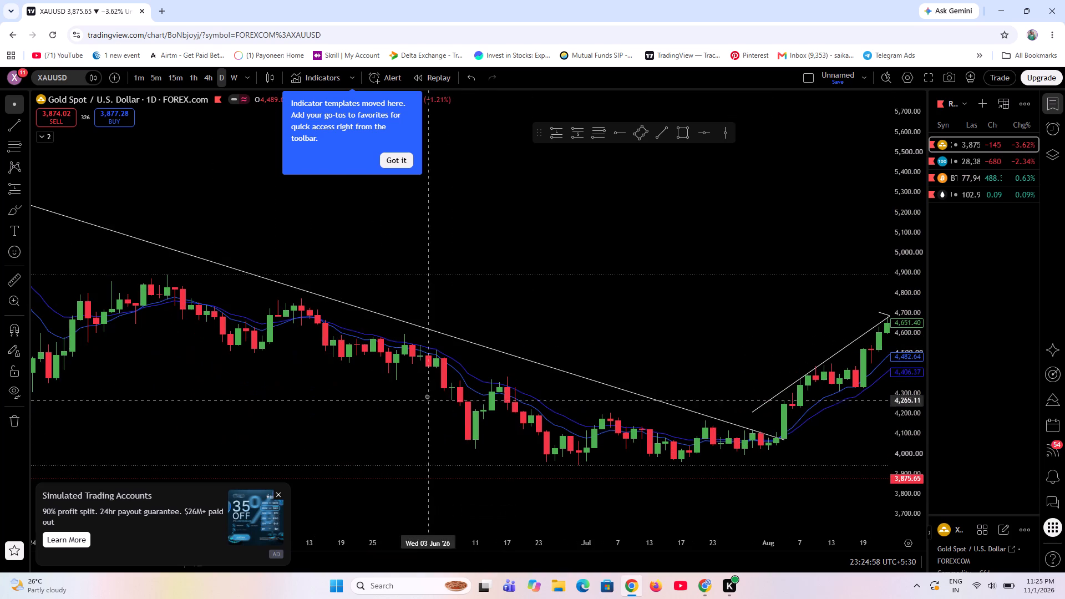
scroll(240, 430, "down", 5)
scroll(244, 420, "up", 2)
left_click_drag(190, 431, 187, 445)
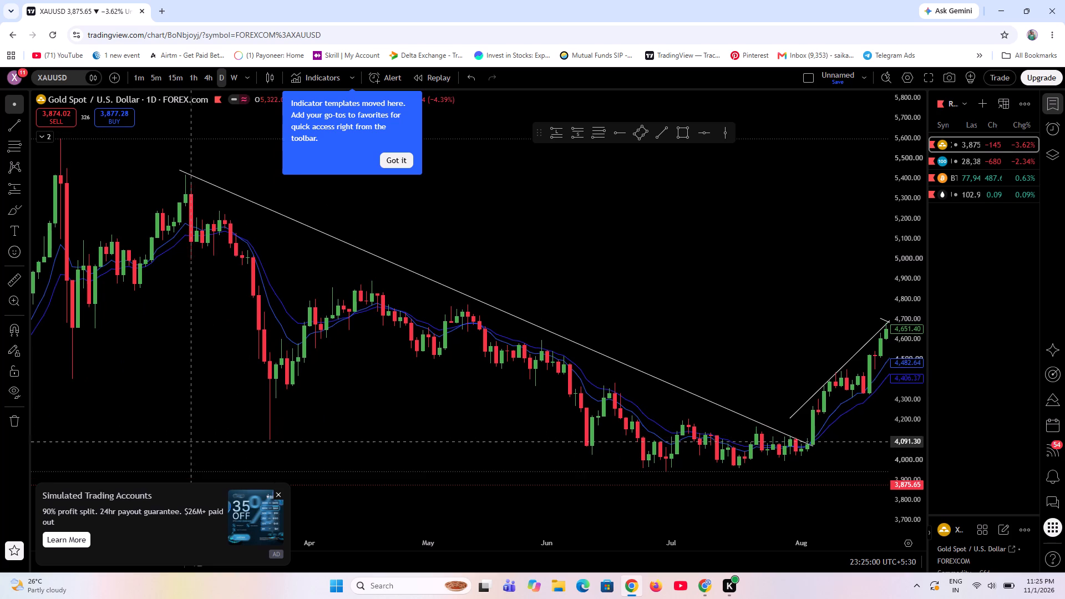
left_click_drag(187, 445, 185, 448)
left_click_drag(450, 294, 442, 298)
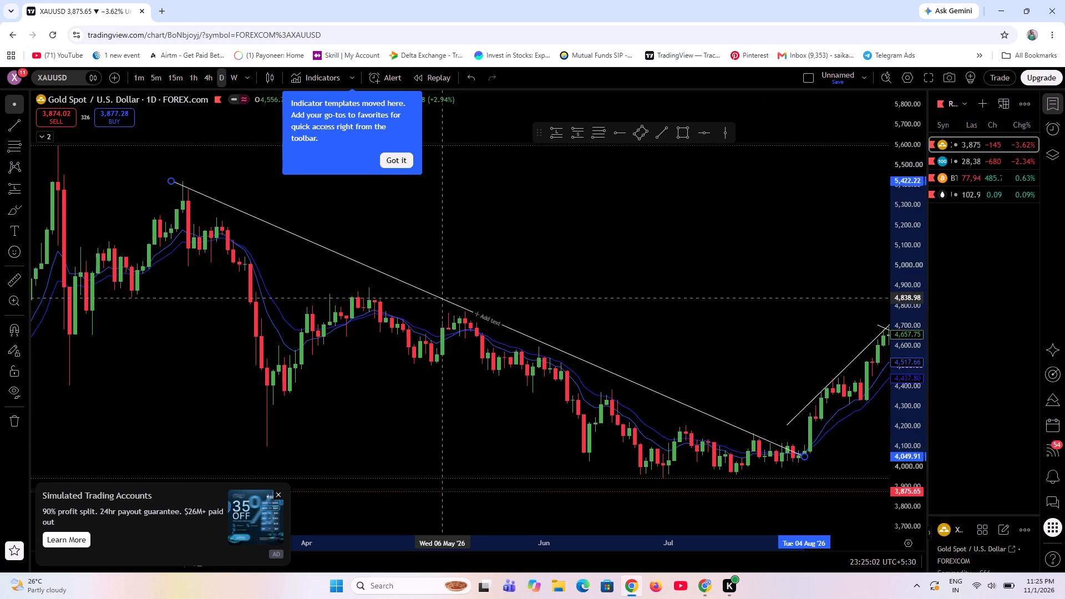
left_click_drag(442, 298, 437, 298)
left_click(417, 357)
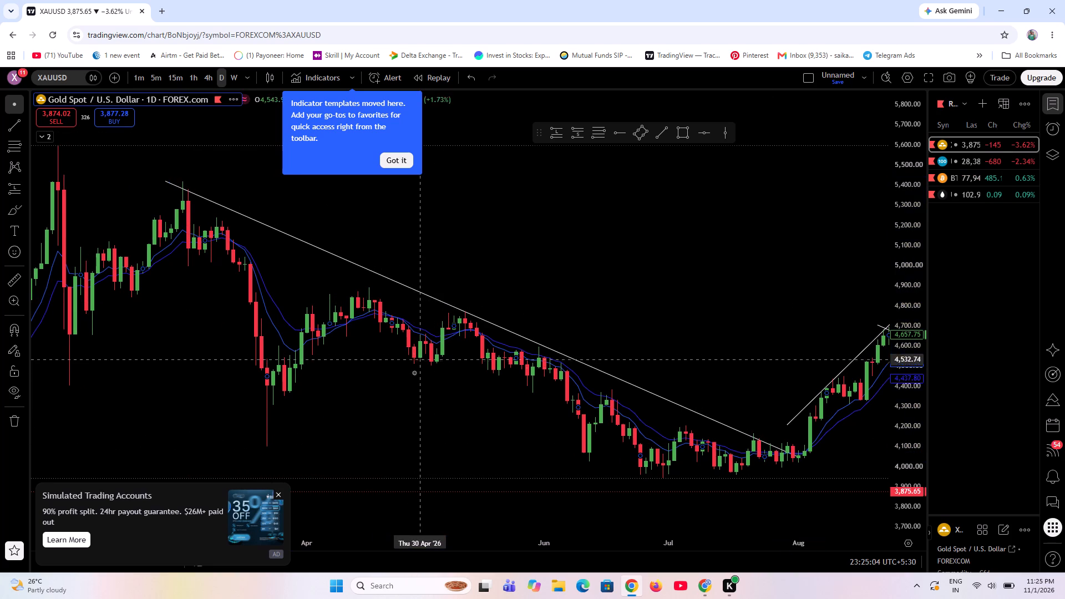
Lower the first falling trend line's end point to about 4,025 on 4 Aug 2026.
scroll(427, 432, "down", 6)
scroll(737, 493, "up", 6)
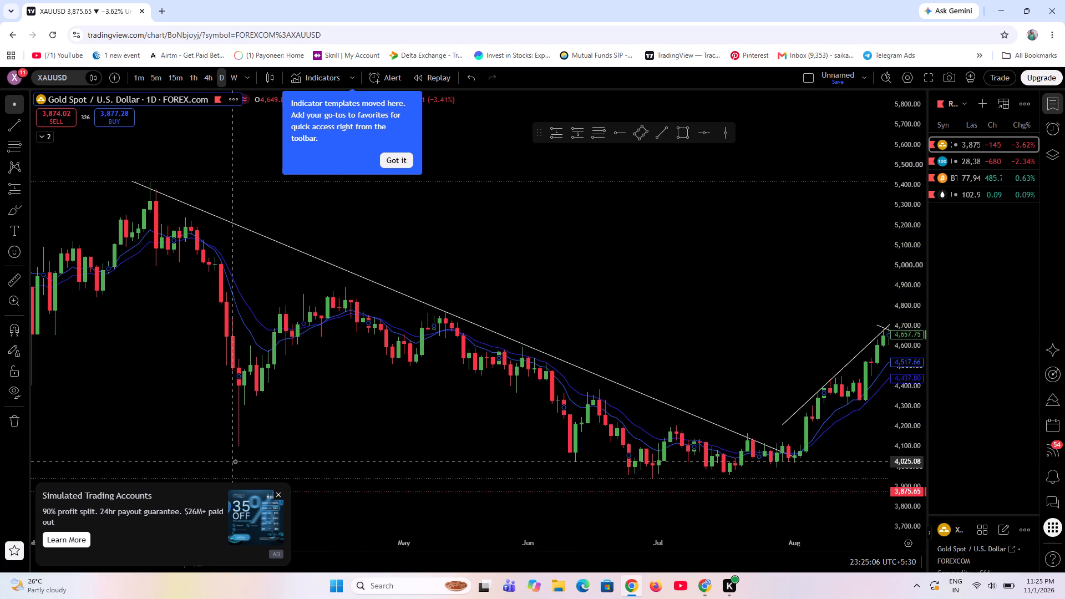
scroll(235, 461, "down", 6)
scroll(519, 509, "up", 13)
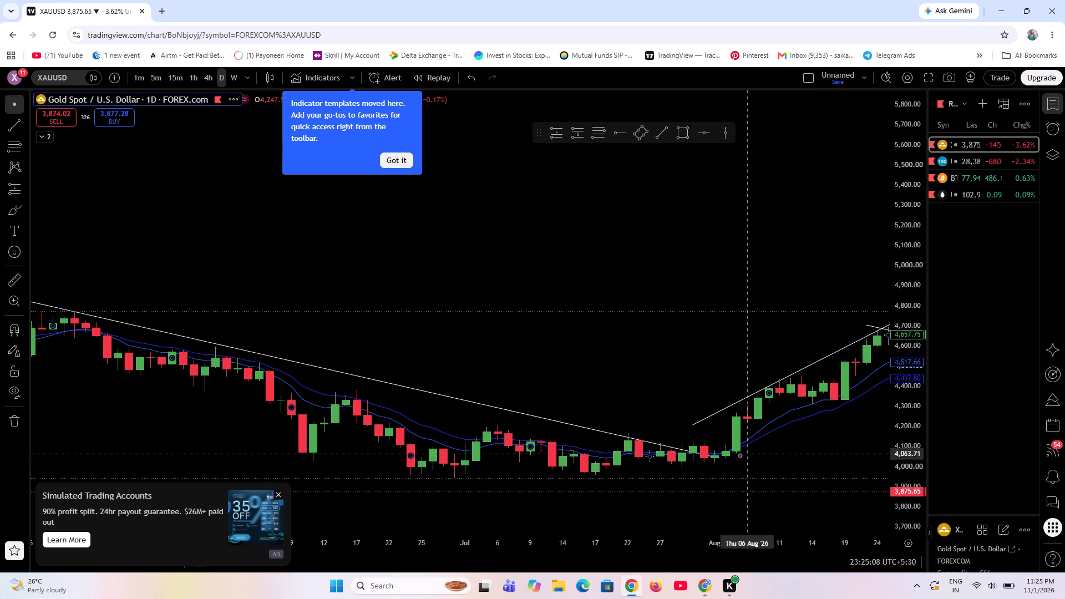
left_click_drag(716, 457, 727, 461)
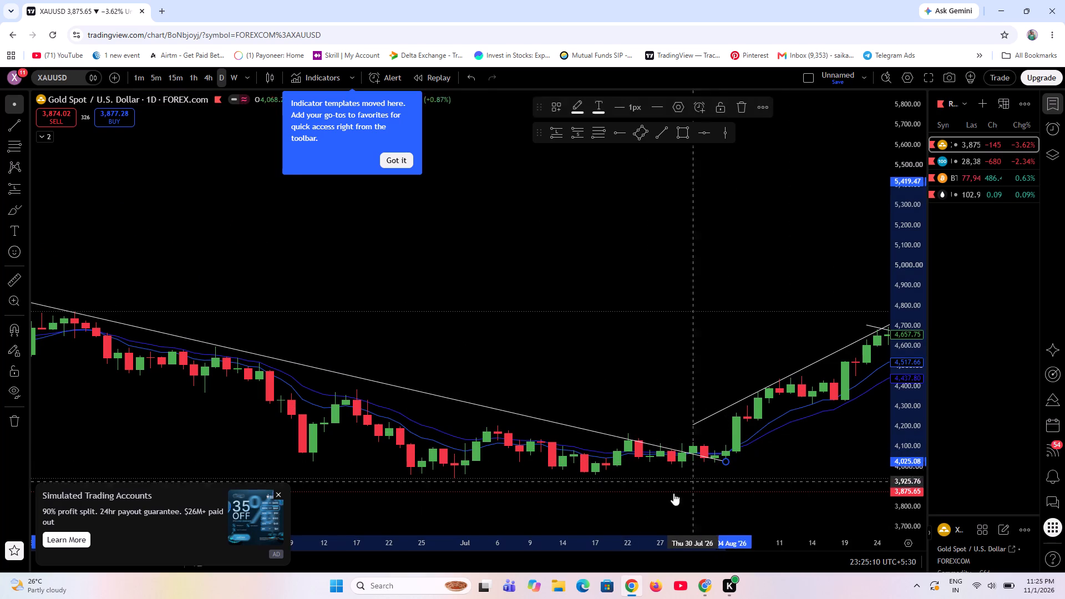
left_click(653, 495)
Close the simulated trading accounts advertisement covering the chart.
scroll(174, 475, "down", 3)
scroll(250, 470, "down", 7)
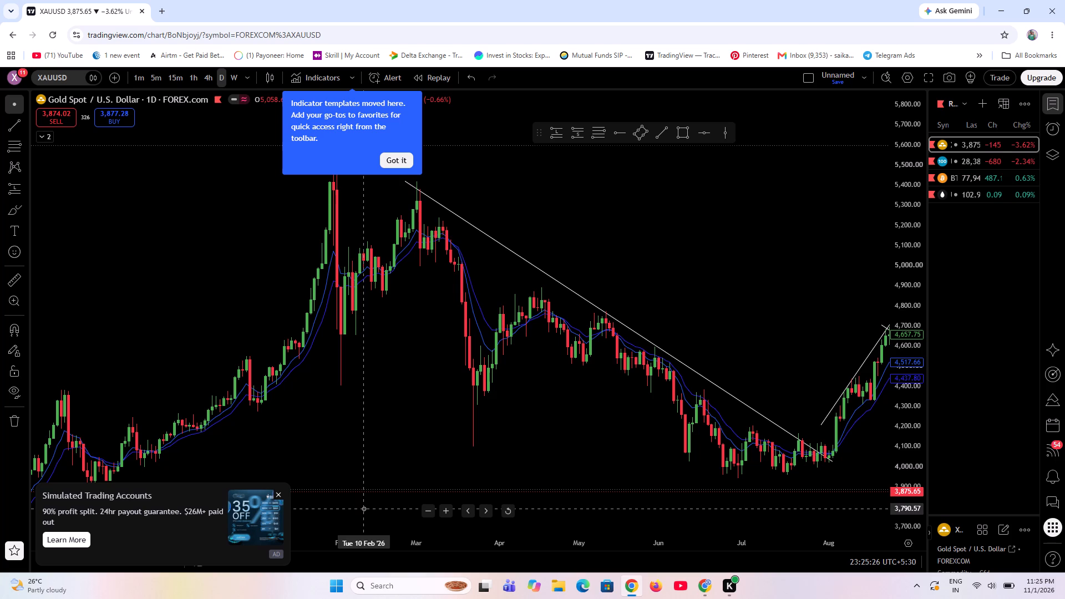
scroll(441, 588, "up", 7)
scroll(510, 516, "up", 5)
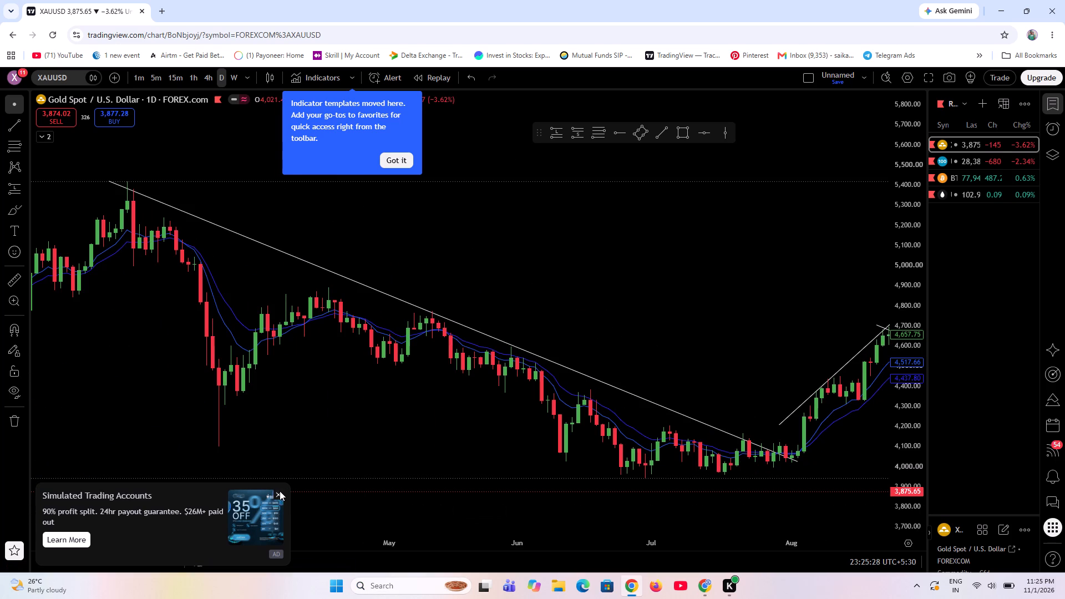
left_click(280, 491)
Examine the August to November 2026 price swing and the latest candles against the trend lines.
scroll(646, 472, "up", 6)
scroll(574, 494, "up", 5)
left_click_drag(733, 491, 2, 470)
scroll(621, 475, "up", 6)
scroll(595, 469, "down", 20)
left_click(608, 490)
left_click_drag(606, 489, 72, 417)
scroll(110, 430, "up", 4)
left_click_drag(11, 433, 323, 440)
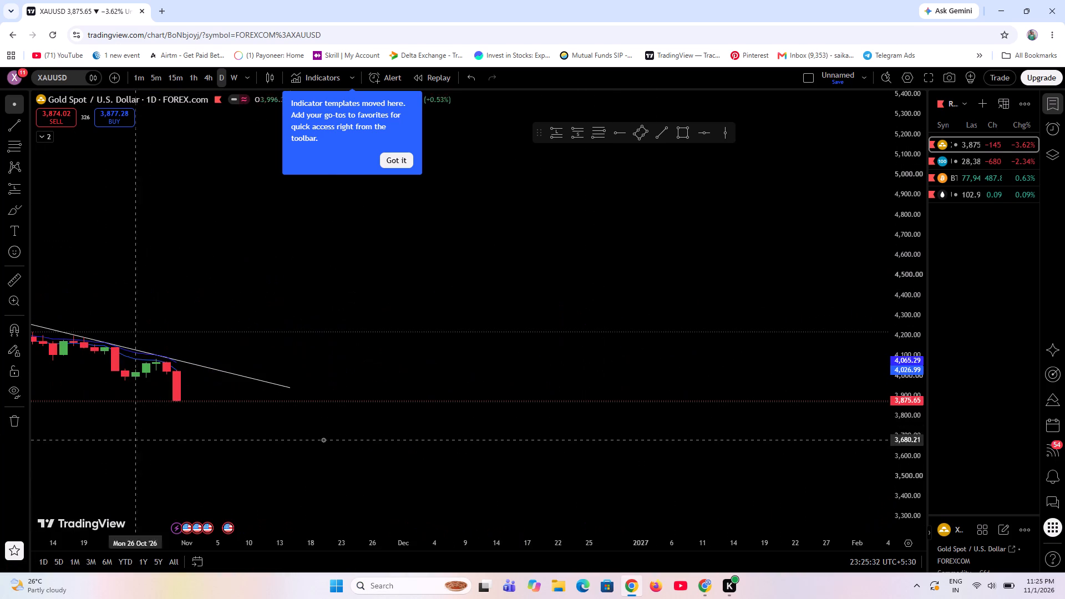
left_click_drag(323, 440, 478, 428)
left_click_drag(114, 464, 615, 454)
scroll(488, 453, "up", 6)
scroll(163, 443, "down", 7)
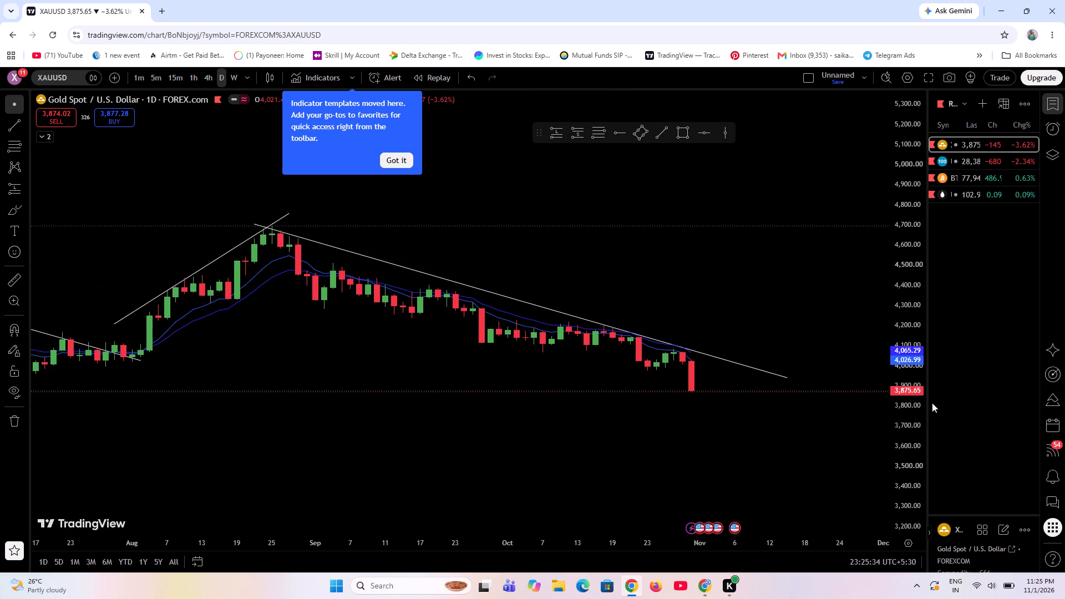
Remove all three trend line drawings from the chart, keeping the indicators.
scroll(897, 444, "up", 20)
scroll(897, 444, "up", 9)
scroll(296, 428, "up", 2)
right_click(221, 401)
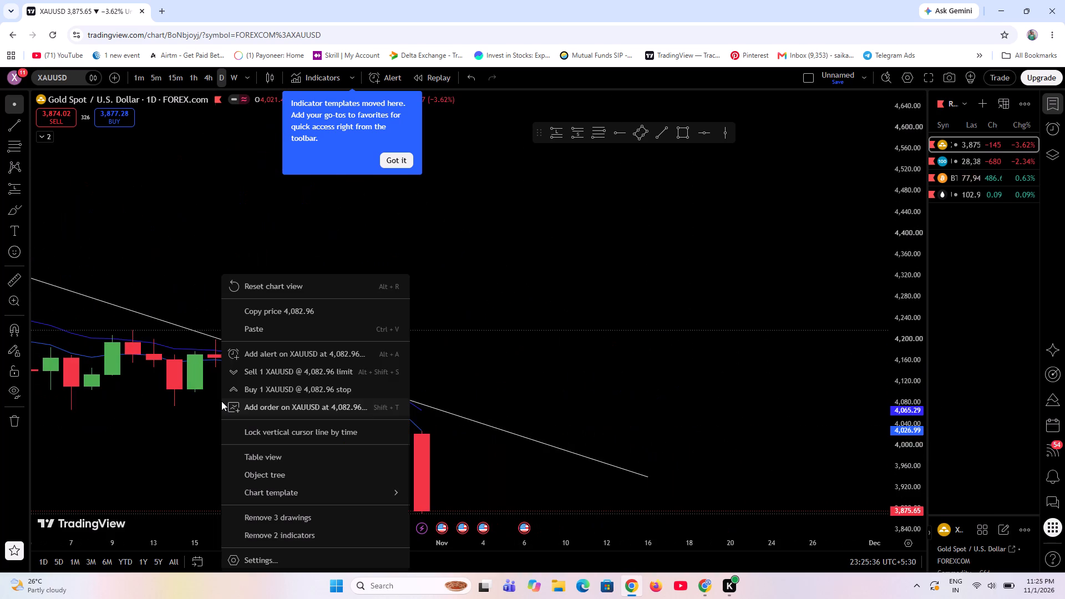
left_click(306, 519)
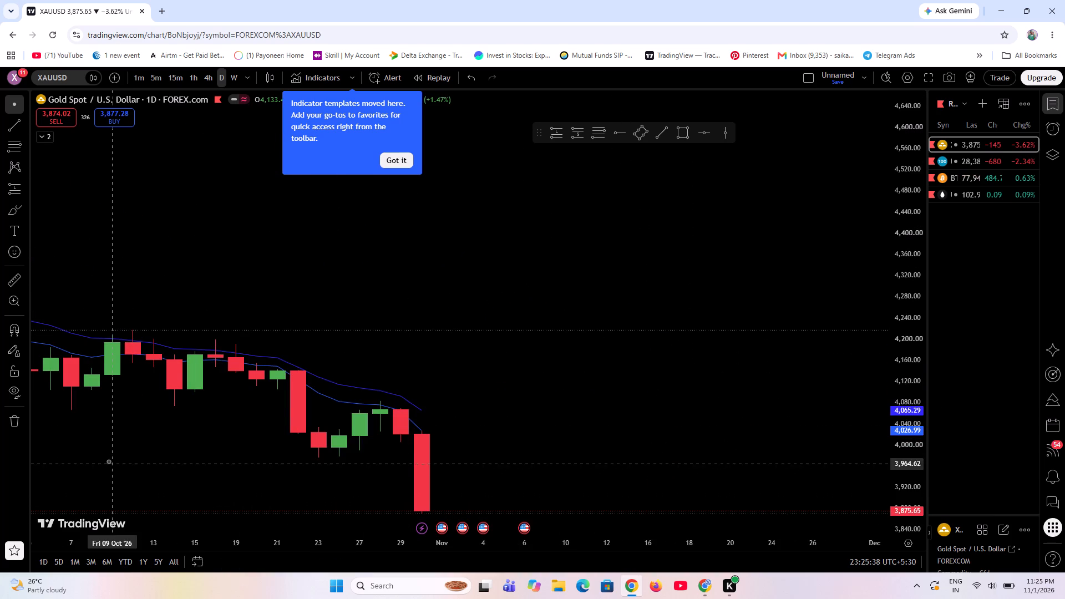
Dismiss the indicator templates tip and draw a falling trend line from about 4,703 on 25 Aug 2026 to about 3,990 on 9 Nov 2026.
left_click_drag(109, 461, 479, 473)
scroll(475, 469, "down", 8)
left_click_drag(471, 423, 296, 427)
scroll(919, 456, "down", 6)
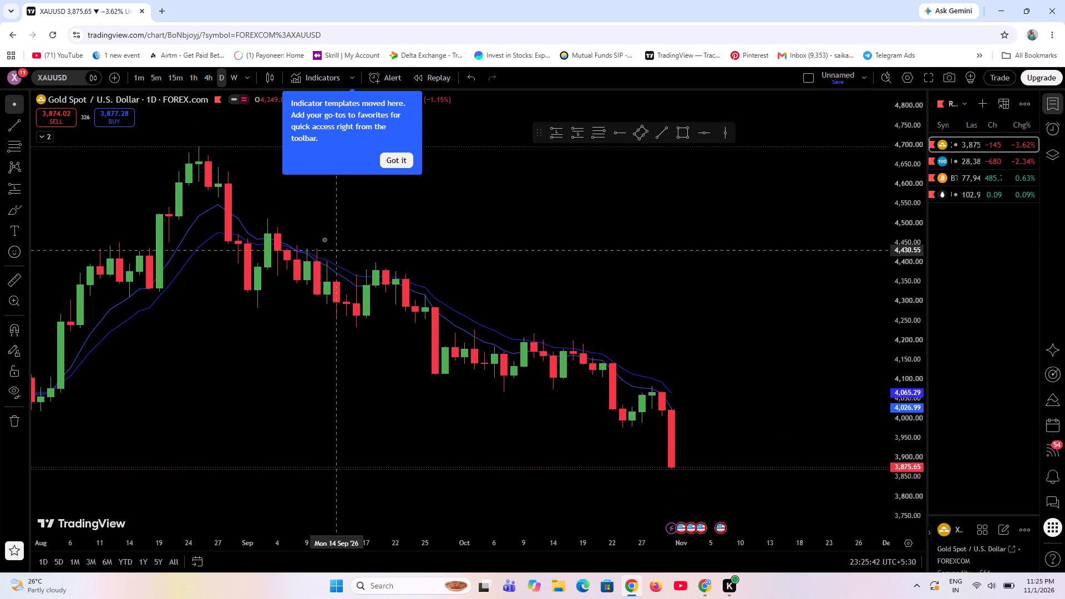
left_click(408, 159)
left_click(662, 133)
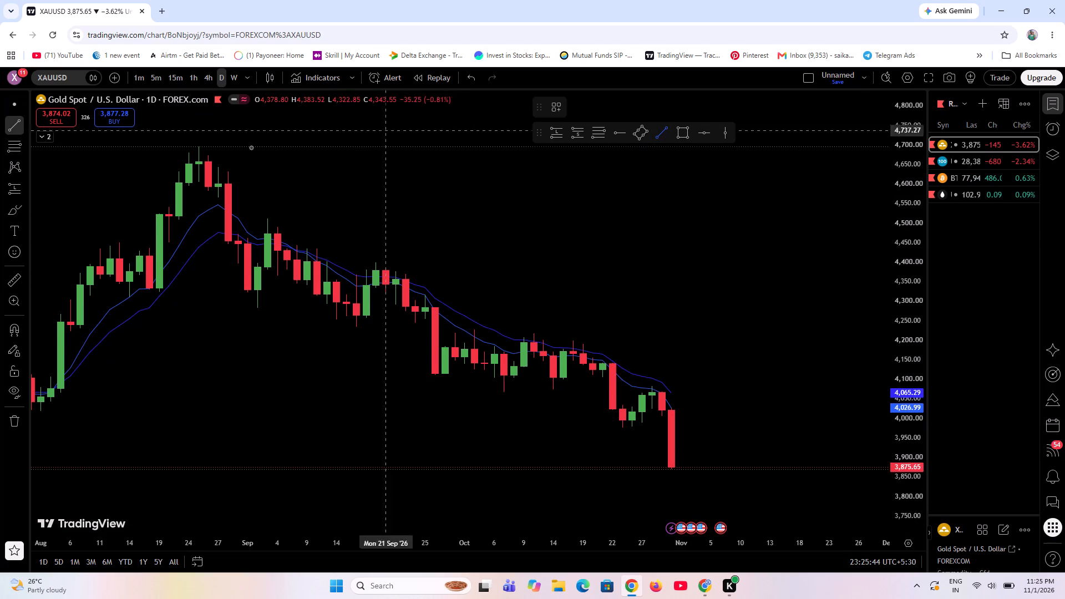
left_click(199, 144)
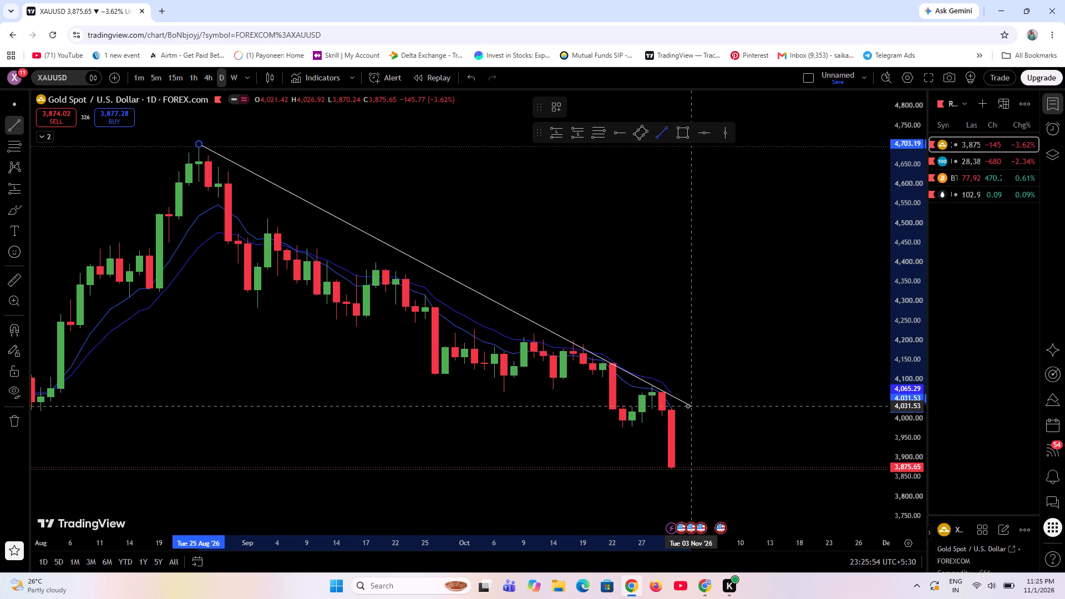
left_click(728, 422)
left_click(696, 323)
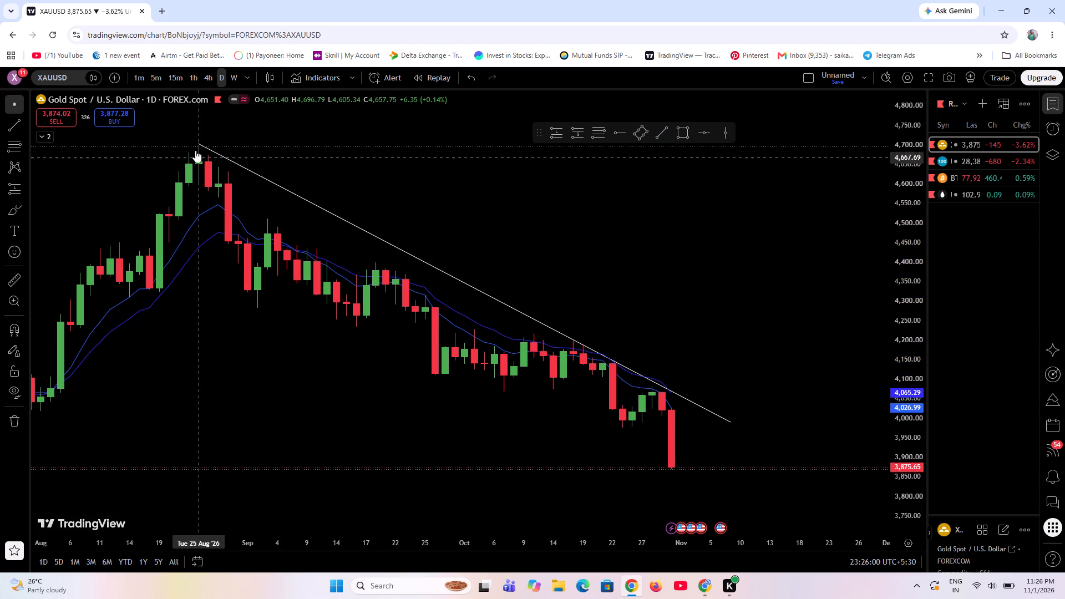
Reposition the falling trend line along the highs, from about 4,513 on 3 Sep 2026 to about 4,040 on 10 Nov 2026.
left_click_drag(198, 141, 222, 188)
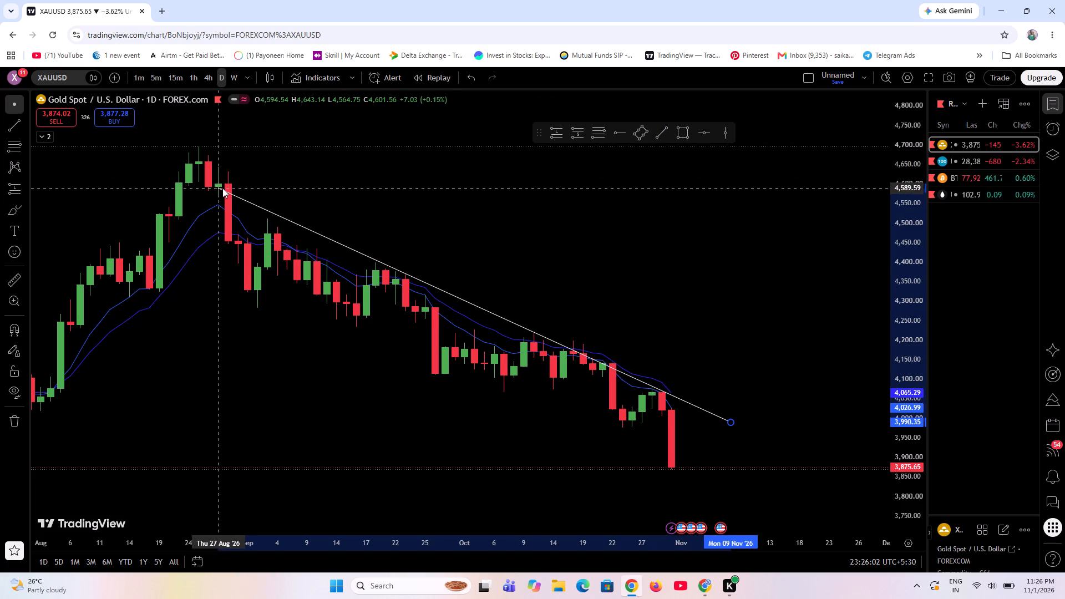
left_click_drag(222, 188, 202, 180)
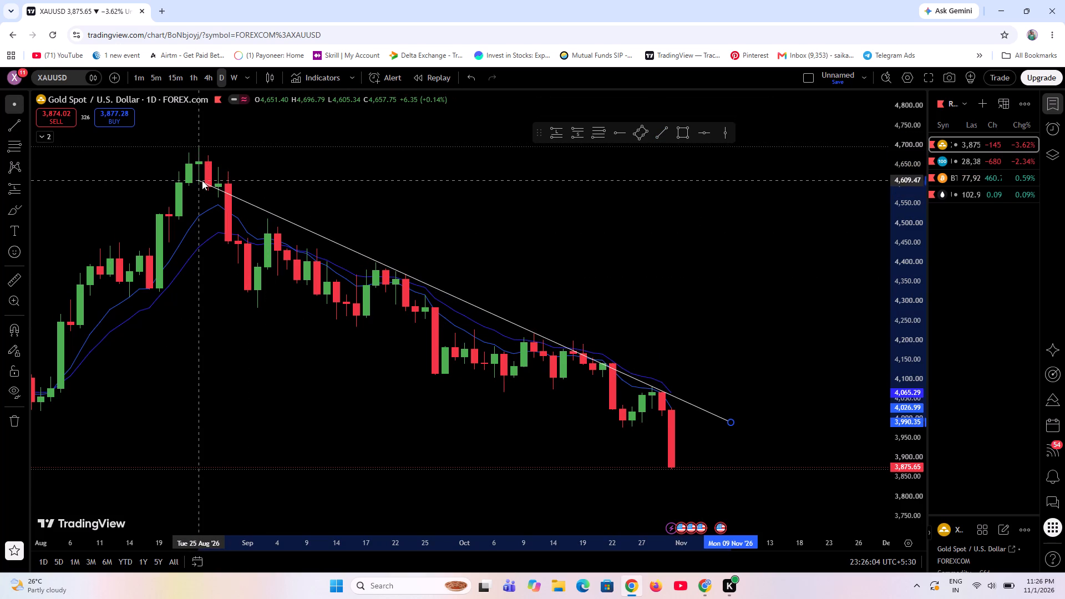
left_click_drag(202, 180, 227, 198)
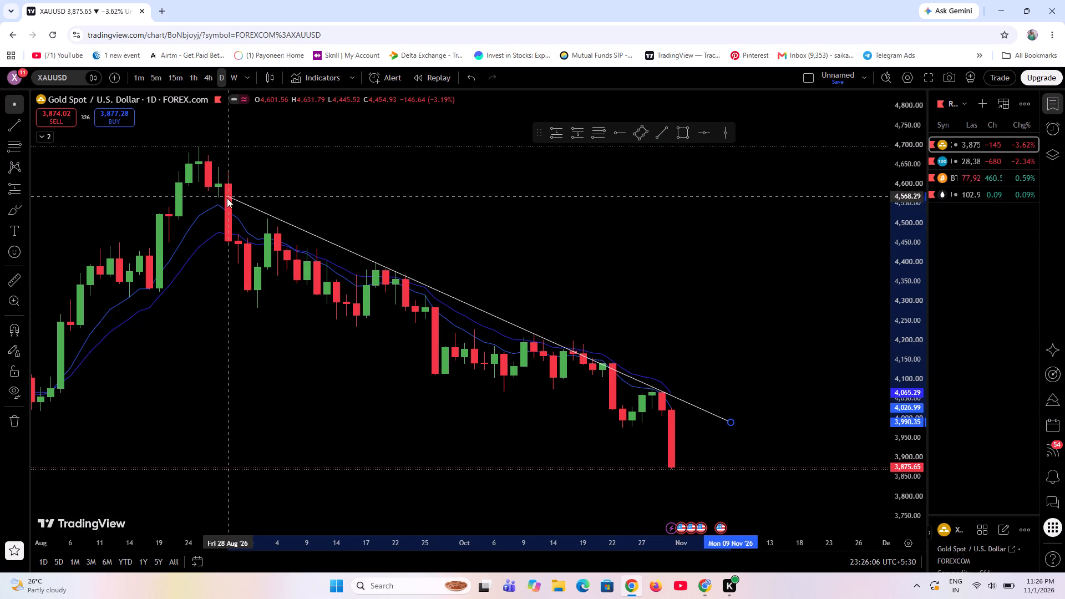
left_click_drag(227, 198, 461, 254)
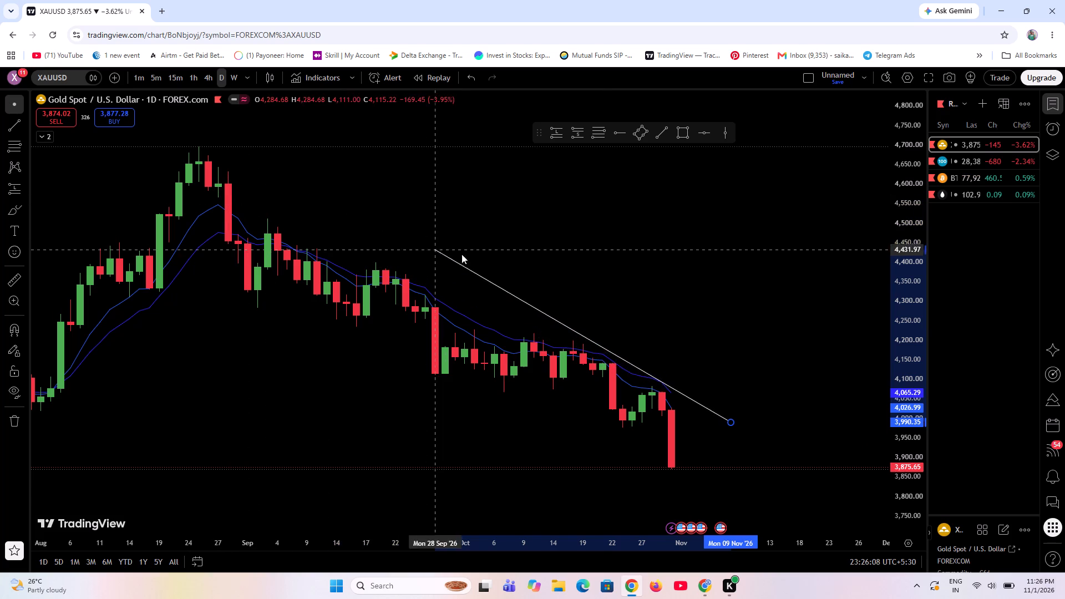
left_click_drag(461, 254, 262, 220)
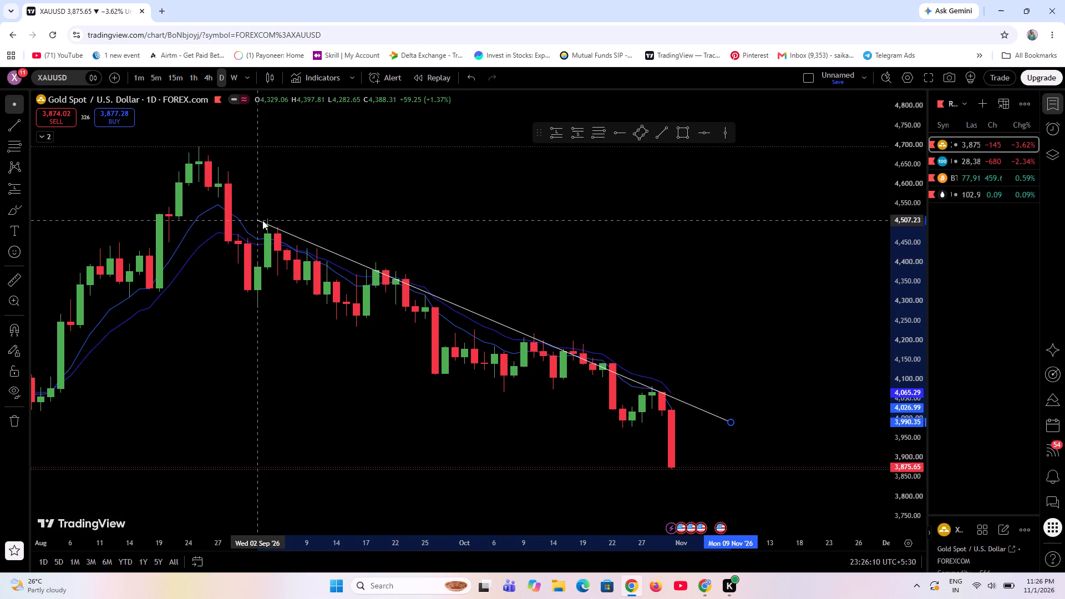
left_click_drag(262, 220, 265, 218)
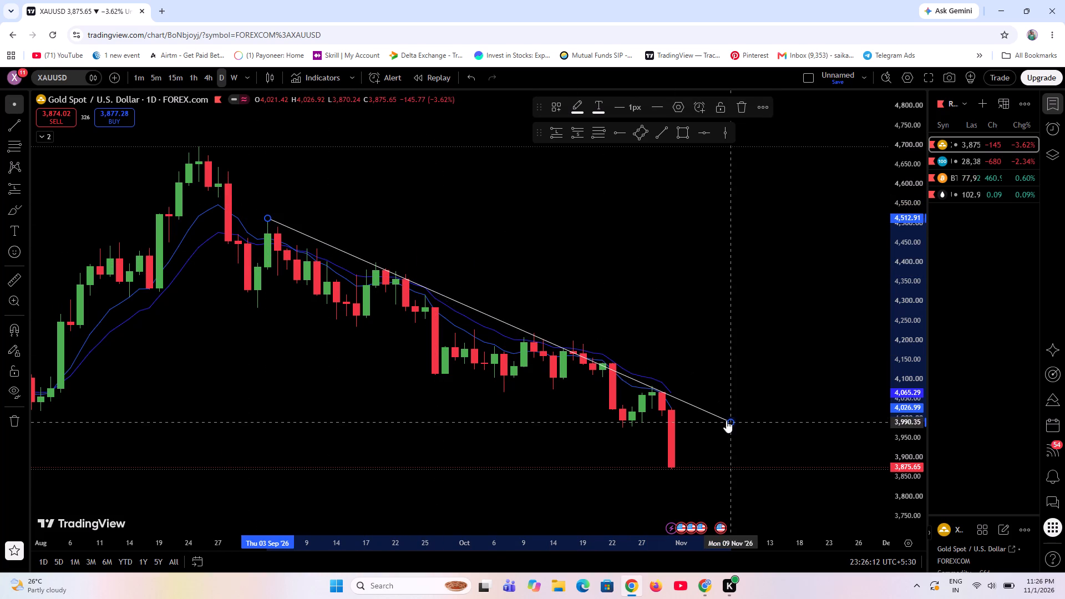
left_click_drag(731, 420, 737, 403)
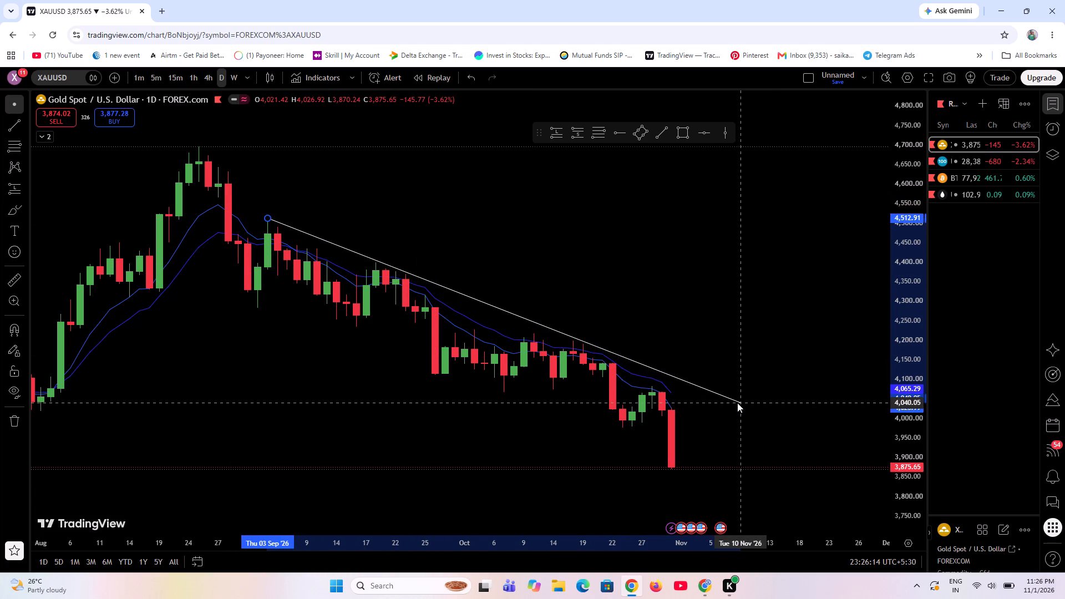
left_click_drag(737, 403, 737, 404)
left_click(738, 367)
Draw a lower falling trend line under the lows from about 4,306 on 28 Aug 2026, extended to about 3,900 in early November 2026.
scroll(348, 359, "down", 5)
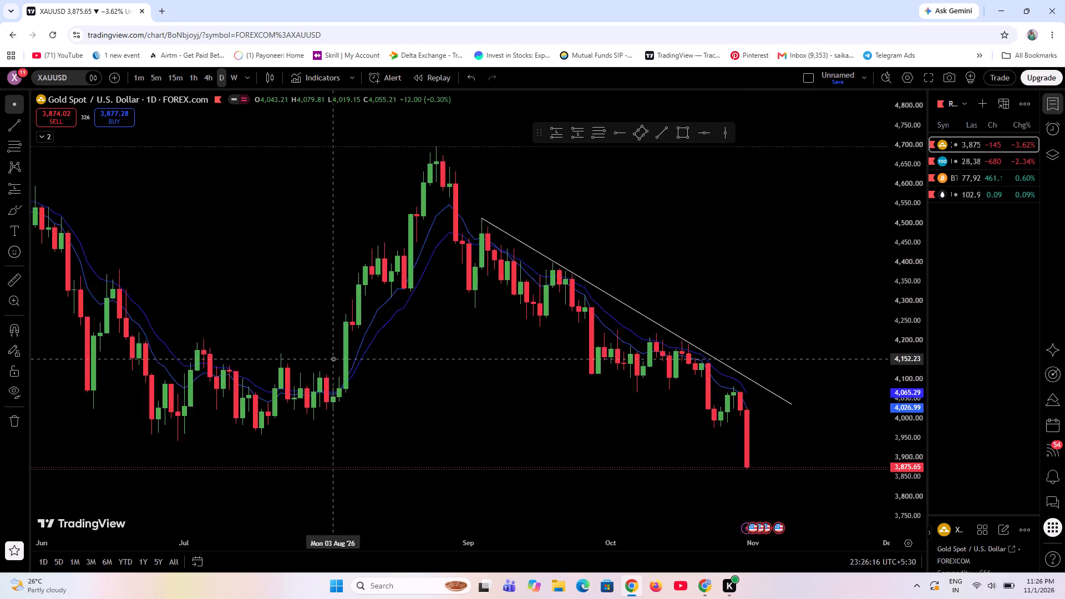
scroll(549, 413, "up", 5)
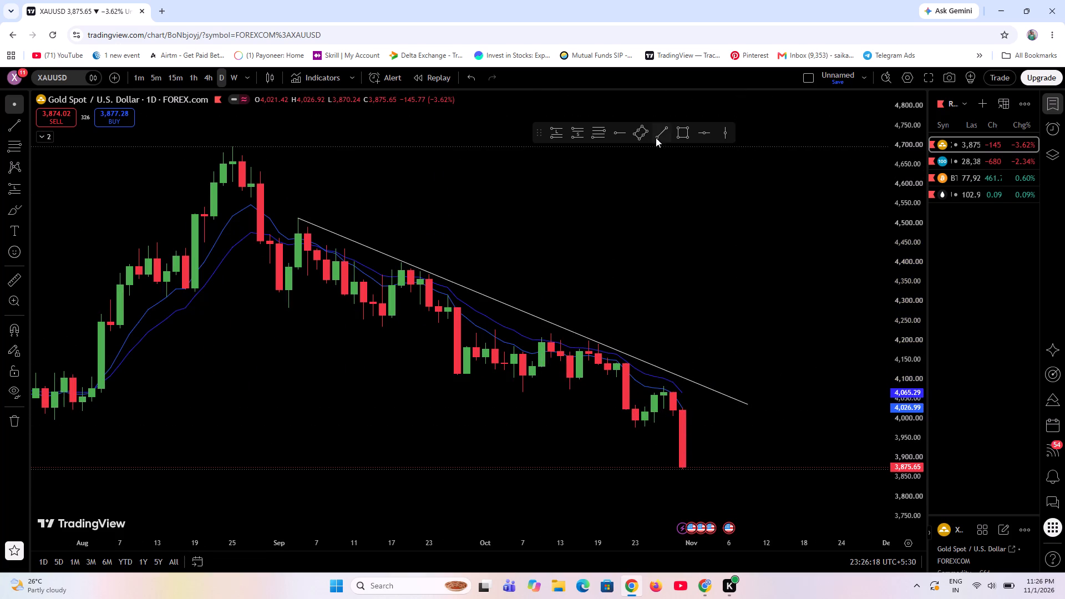
left_click(656, 137)
left_click(263, 299)
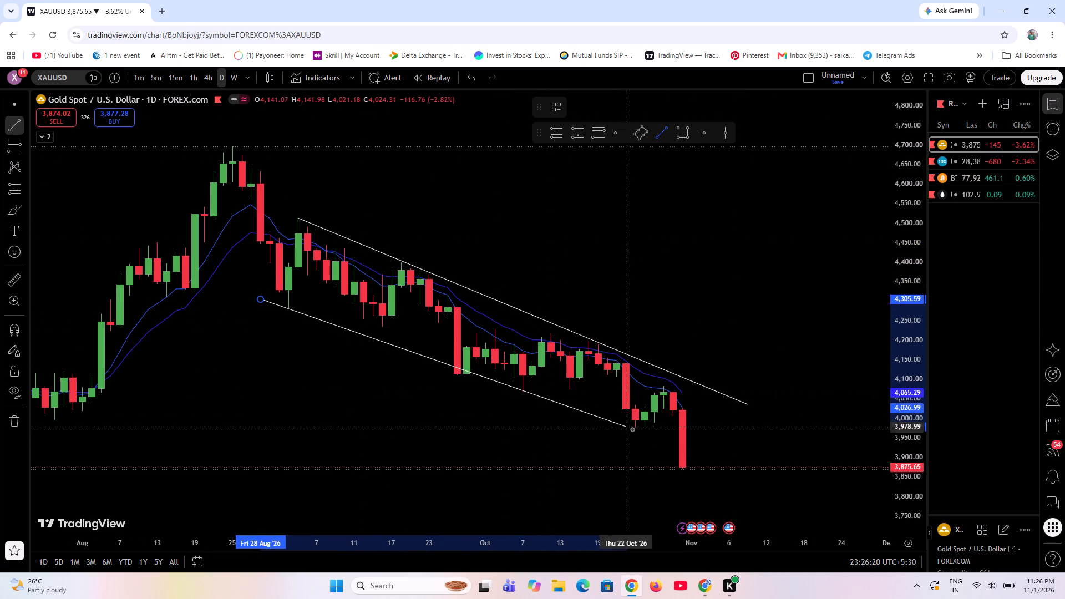
left_click(654, 436)
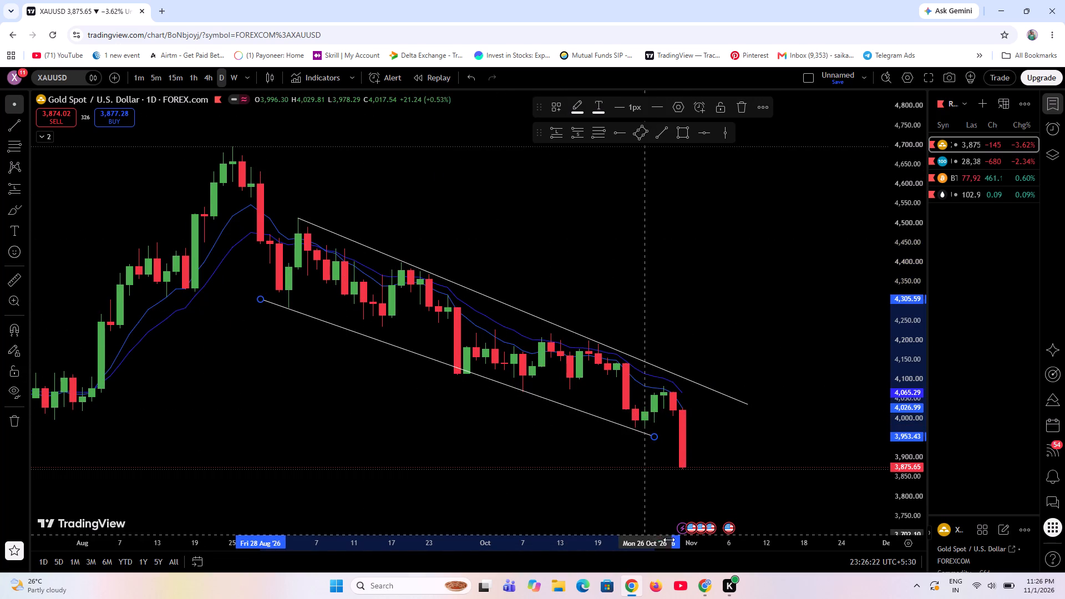
left_click_drag(653, 434, 709, 458)
left_click(709, 458)
left_click(804, 442)
Examine the latest daily candles against the two boundaries of the falling channel.
scroll(806, 441, "up", 4)
scroll(808, 441, "down", 5)
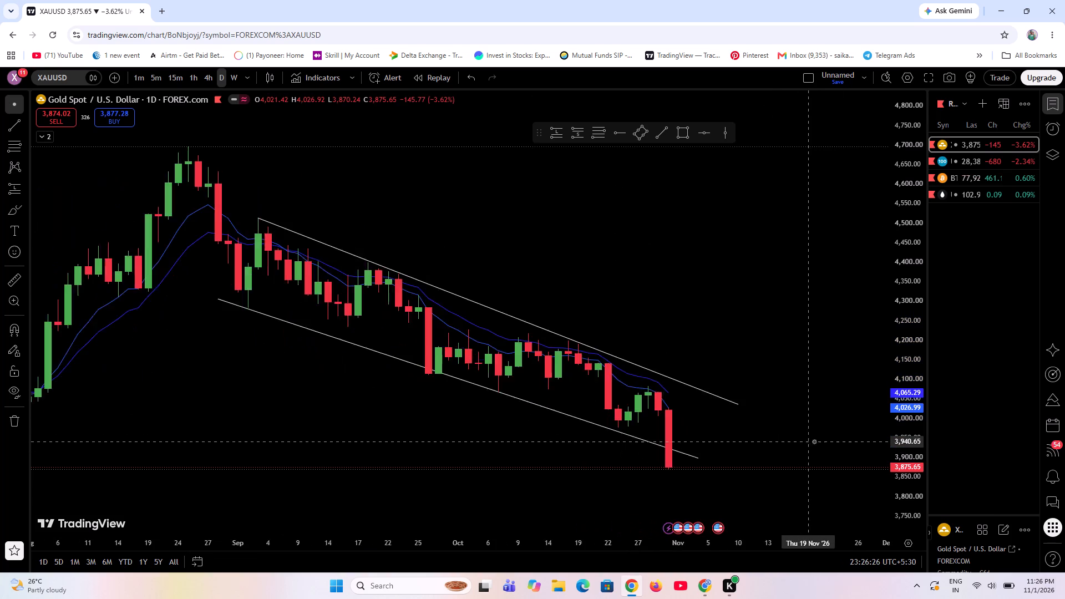
scroll(910, 440, "up", 10)
left_click_drag(817, 466, 603, 303)
scroll(267, 454, "up", 4)
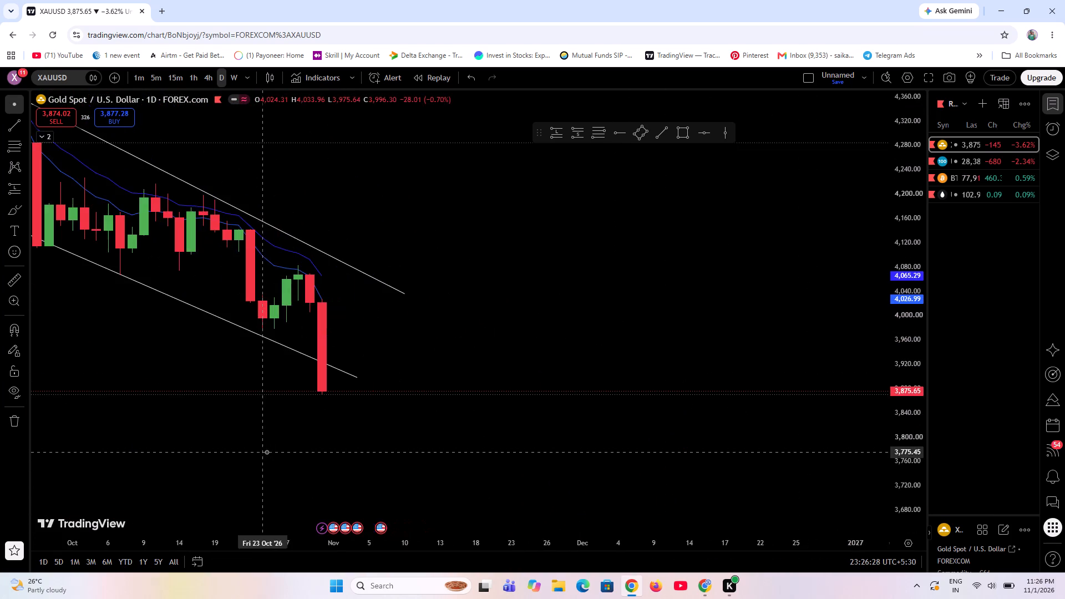
left_click_drag(138, 446, 638, 498)
left_click_drag(543, 455, 179, 473)
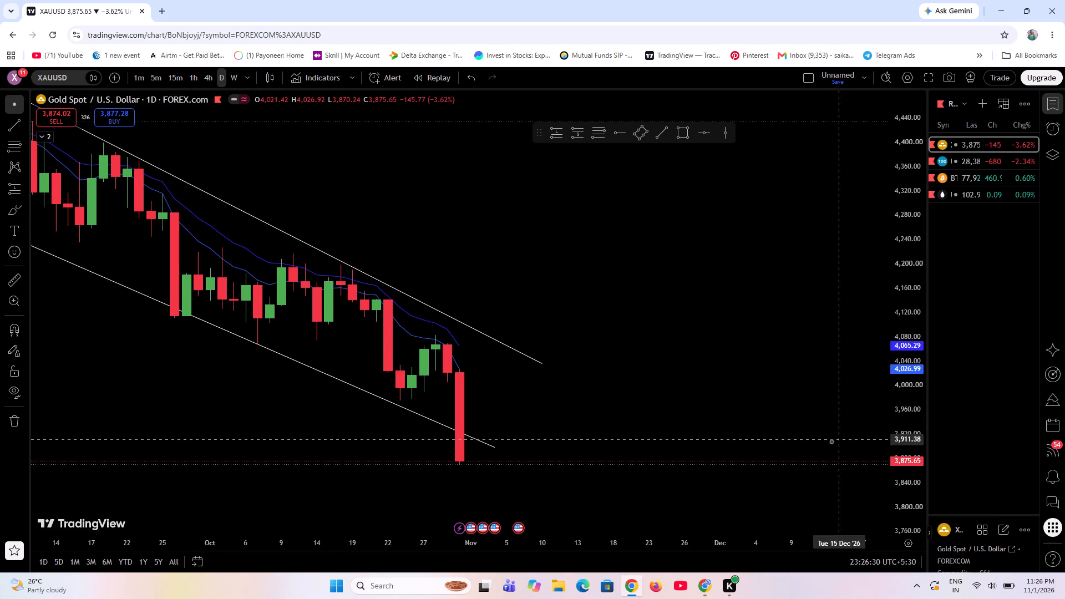
Examine the latest gold candles against the falling channel's lower boundary, moving from the daily to the 4-hour timeframe.
scroll(884, 422, "down", 5)
scroll(535, 484, "up", 2)
left_click_drag(747, 349, 739, 408)
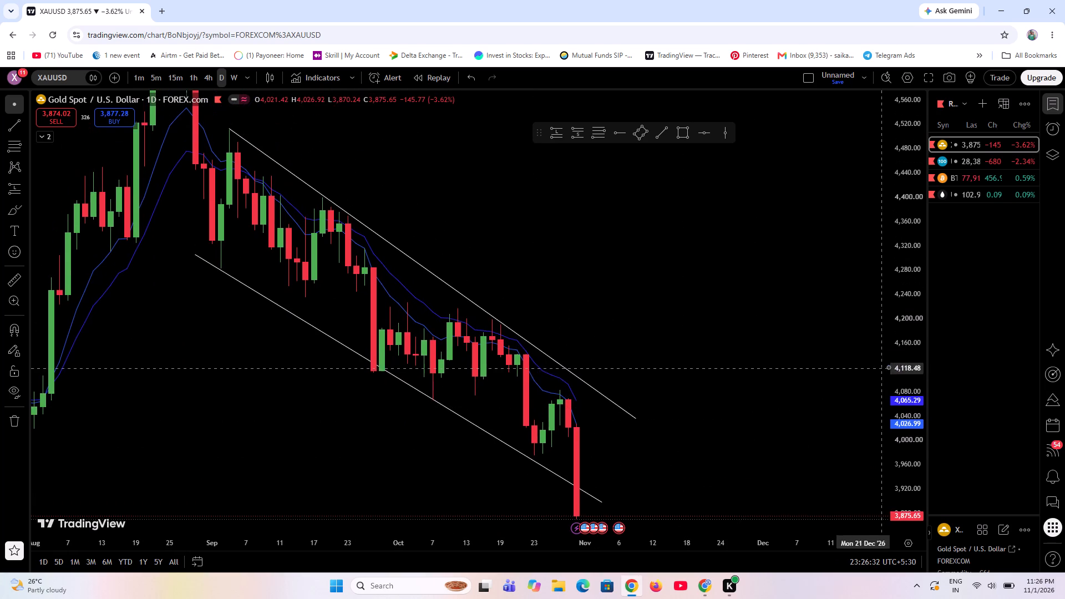
scroll(911, 406, "down", 5)
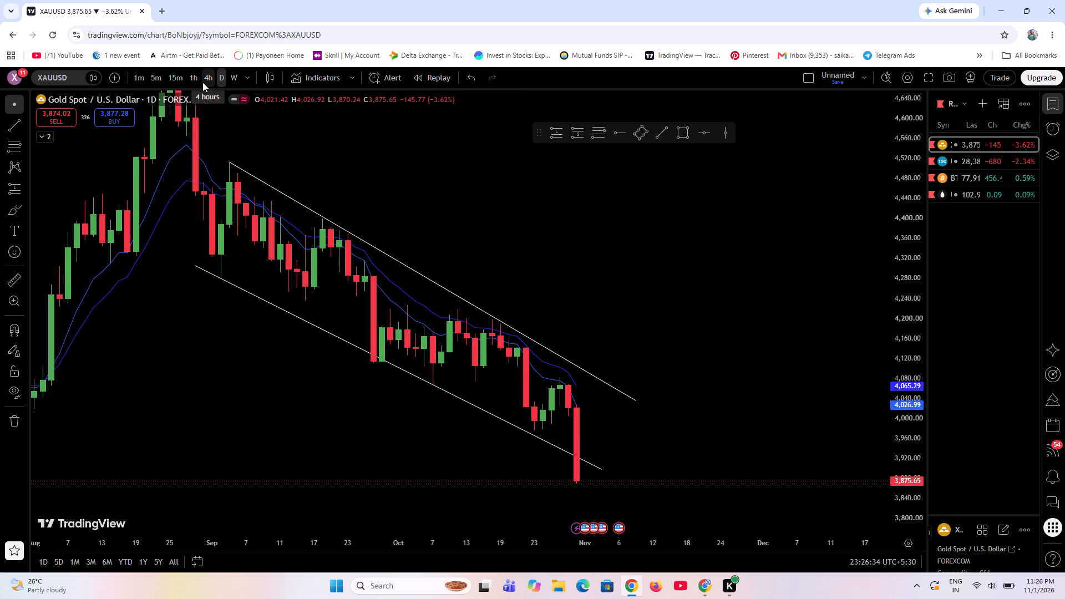
left_click(202, 82)
scroll(626, 413, "down", 7)
scroll(877, 466, "up", 6)
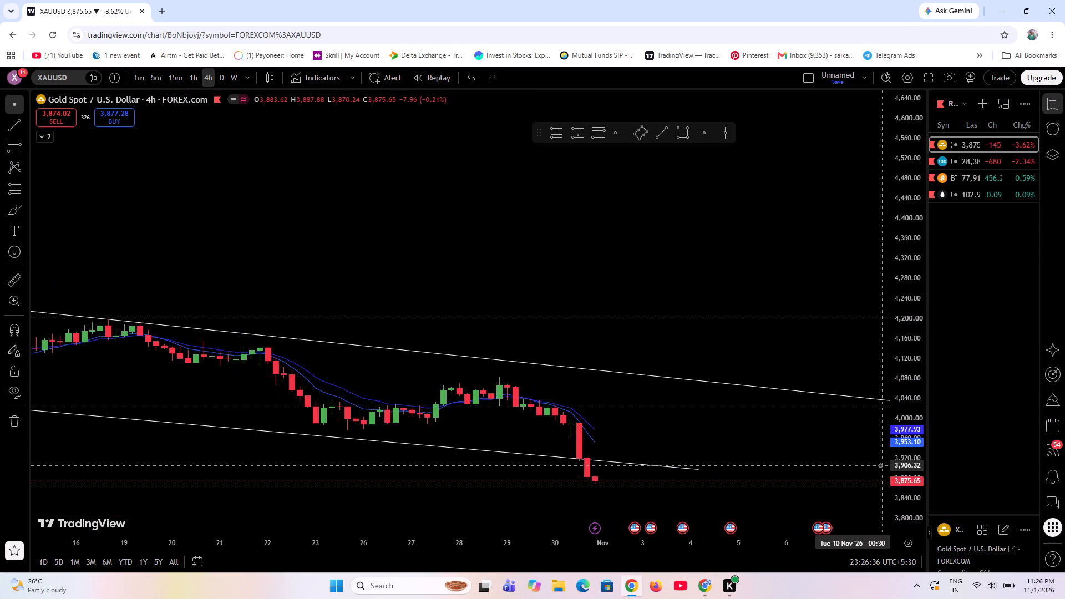
left_click_drag(514, 301, 716, 239)
scroll(914, 423, "up", 4)
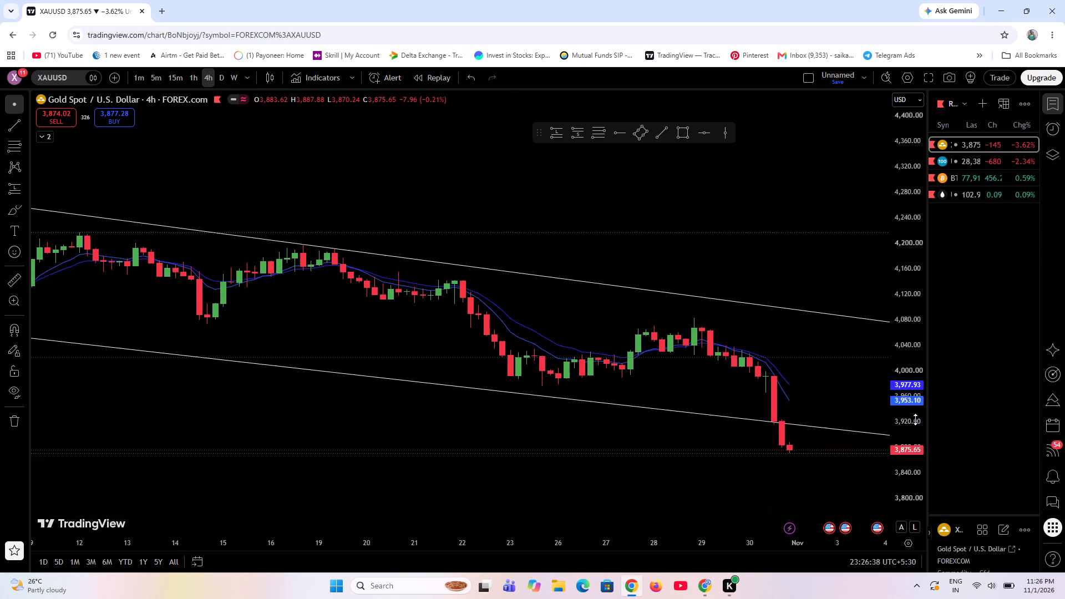
scroll(915, 419, "up", 17)
scroll(631, 450, "up", 6)
left_click_drag(734, 419, 663, 367)
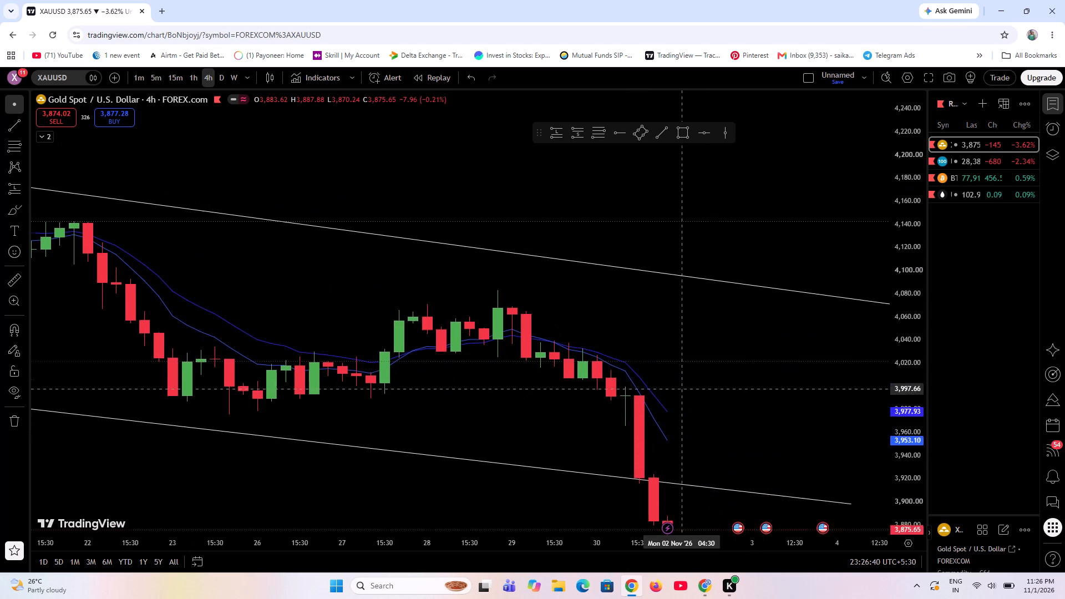
left_click_drag(663, 367, 641, 339)
scroll(136, 408, "down", 9)
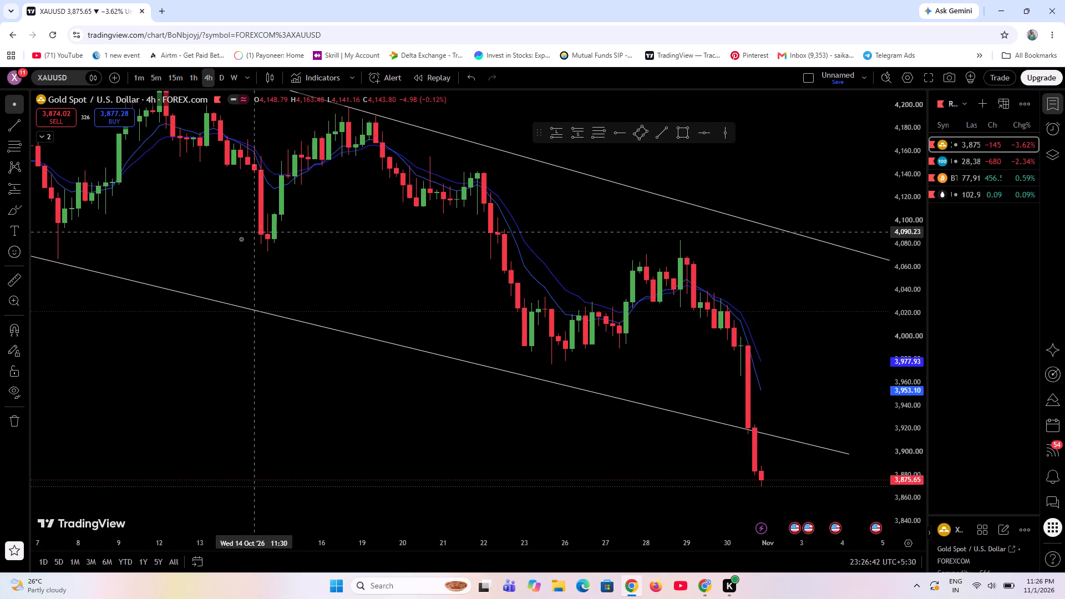
scroll(772, 452, "up", 4)
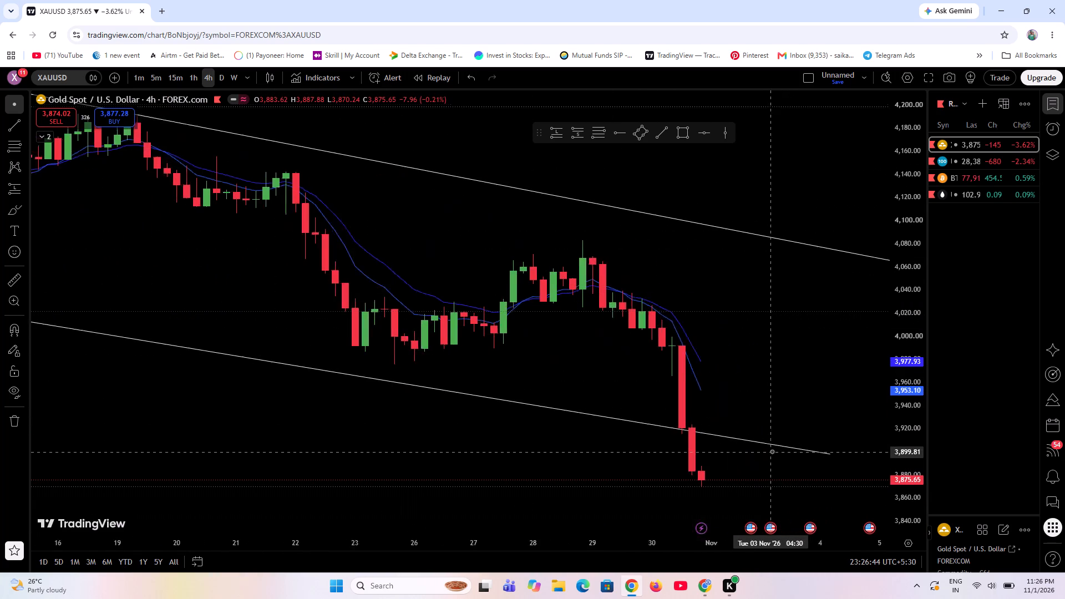
scroll(772, 451, "up", 1)
left_click_drag(546, 468, 461, 349)
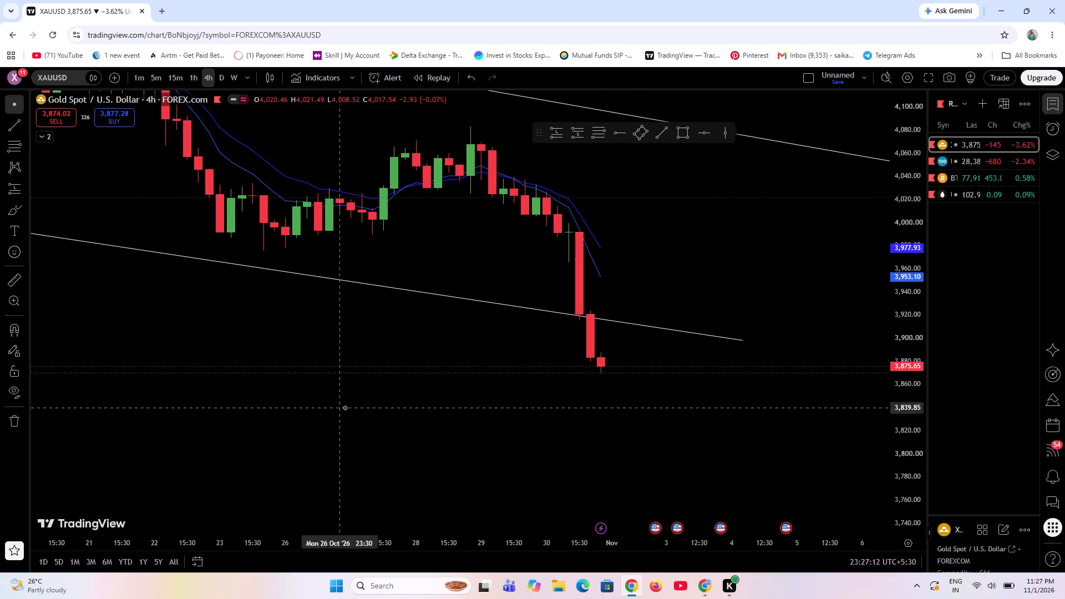
View the gold decline on the 1-hour timeframe.
left_click(189, 79)
scroll(382, 488, "down", 5)
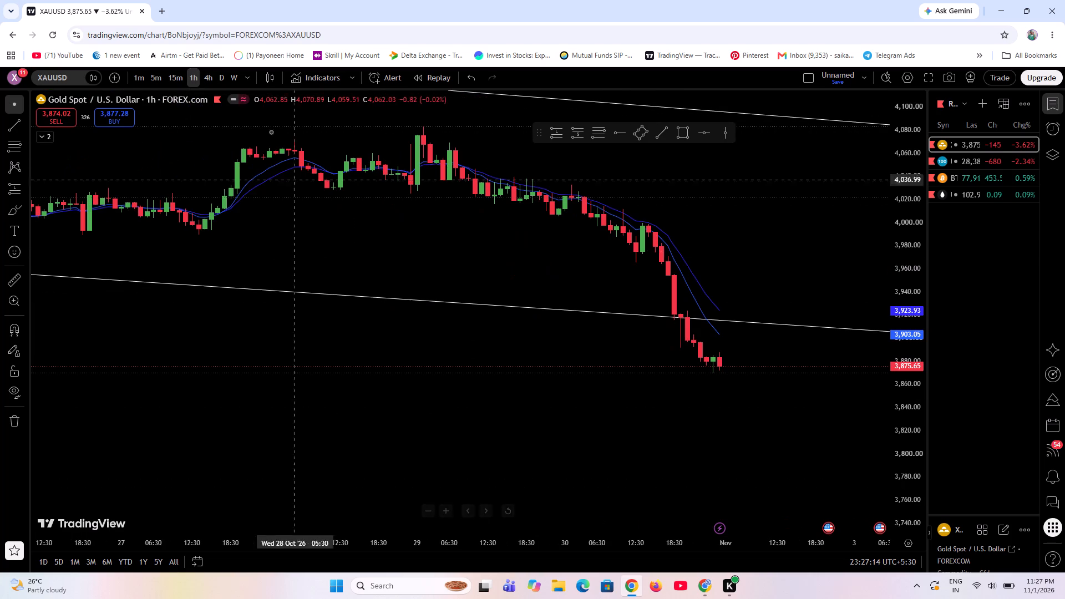
Open the BTCUSD chart from the watchlist and set it to the daily timeframe.
left_click(967, 182)
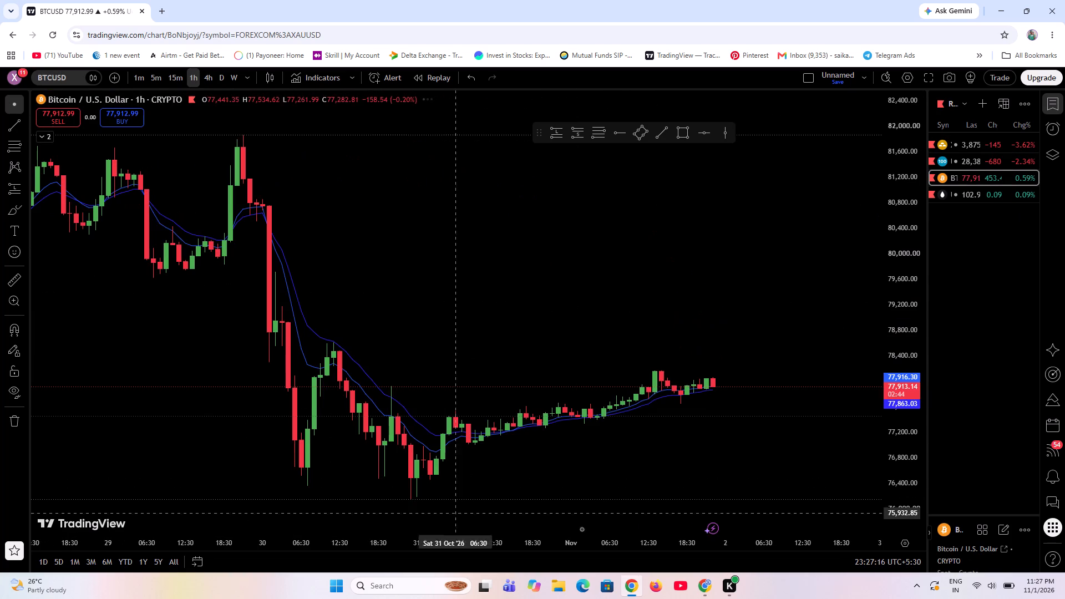
scroll(477, 480, "down", 5)
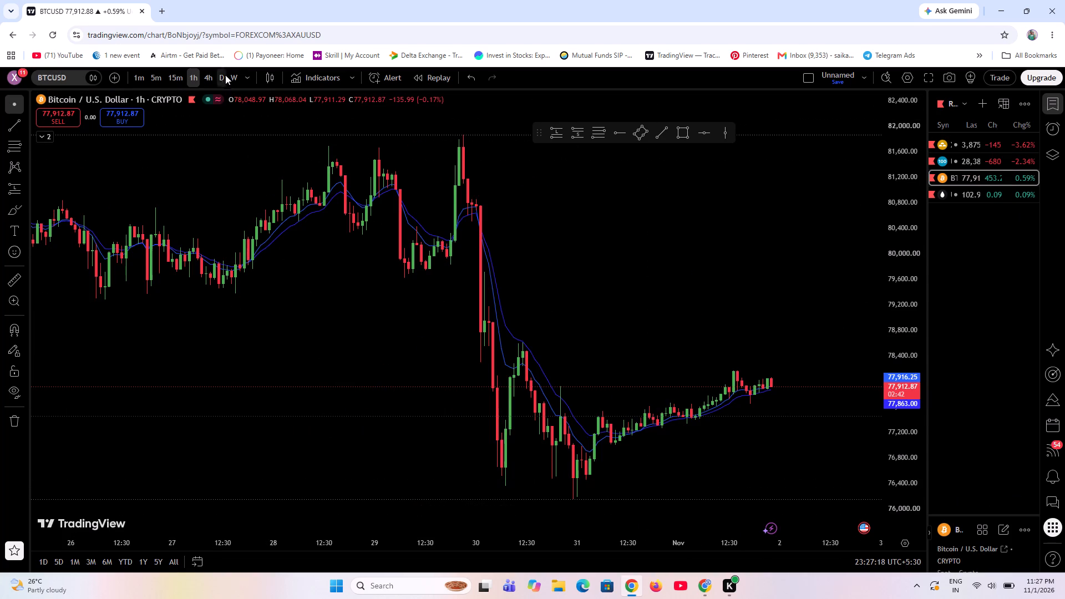
left_click(221, 80)
Draw a falling trend line over the Bitcoin highs from about 87,358 on 2 Oct 2026 to about 80,157 on 7 Nov 2026.
scroll(906, 431, "down", 5)
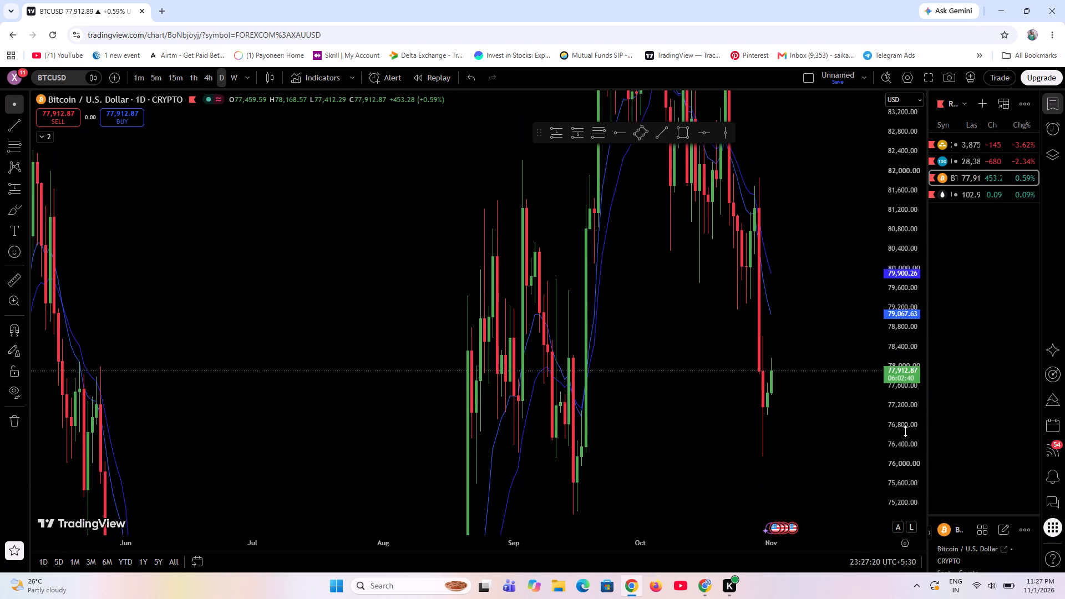
scroll(905, 431, "down", 20)
scroll(905, 431, "down", 9)
scroll(576, 459, "up", 6)
scroll(357, 351, "down", 4)
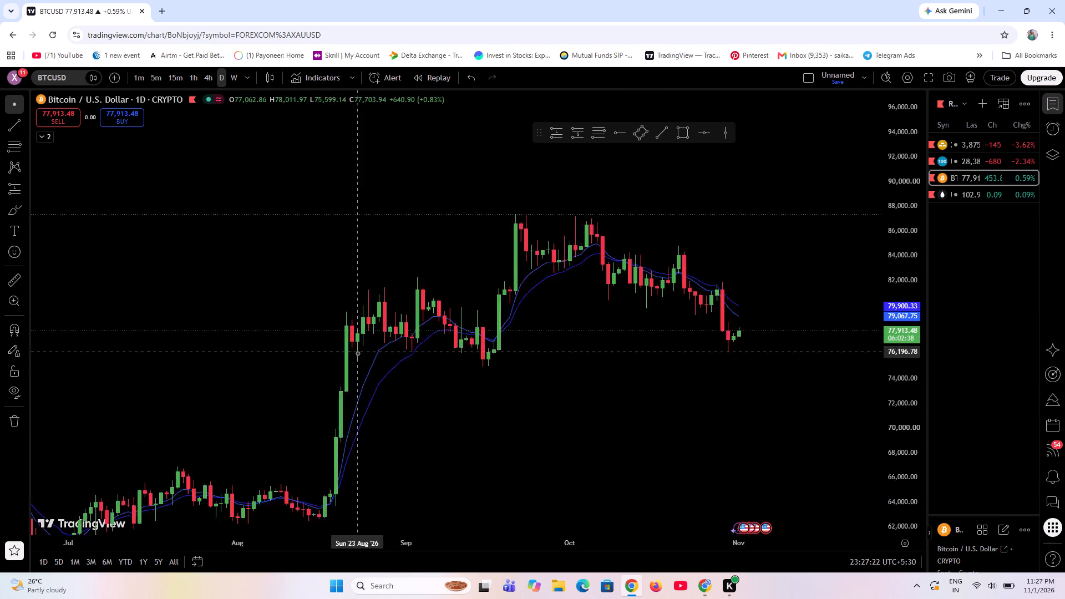
scroll(358, 353, "down", 2)
left_click_drag(599, 415, 242, 464)
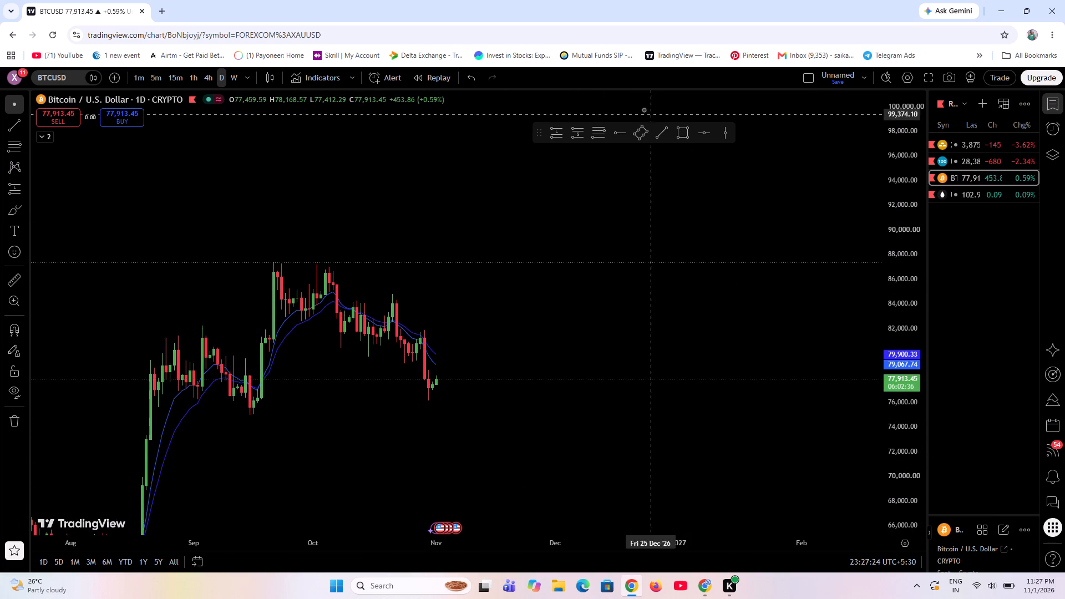
left_click(660, 135)
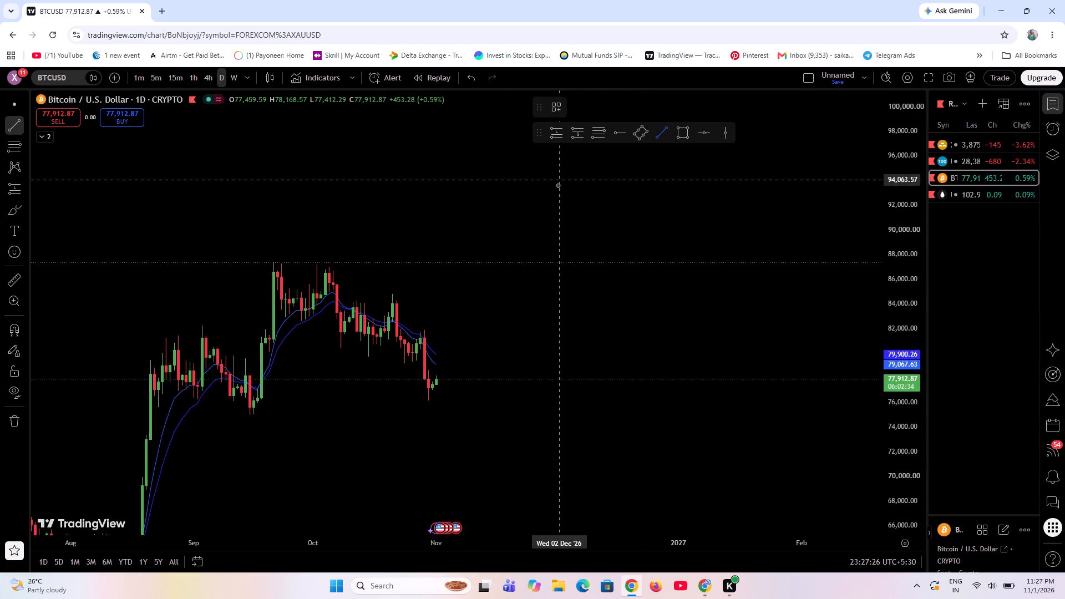
left_click(317, 262)
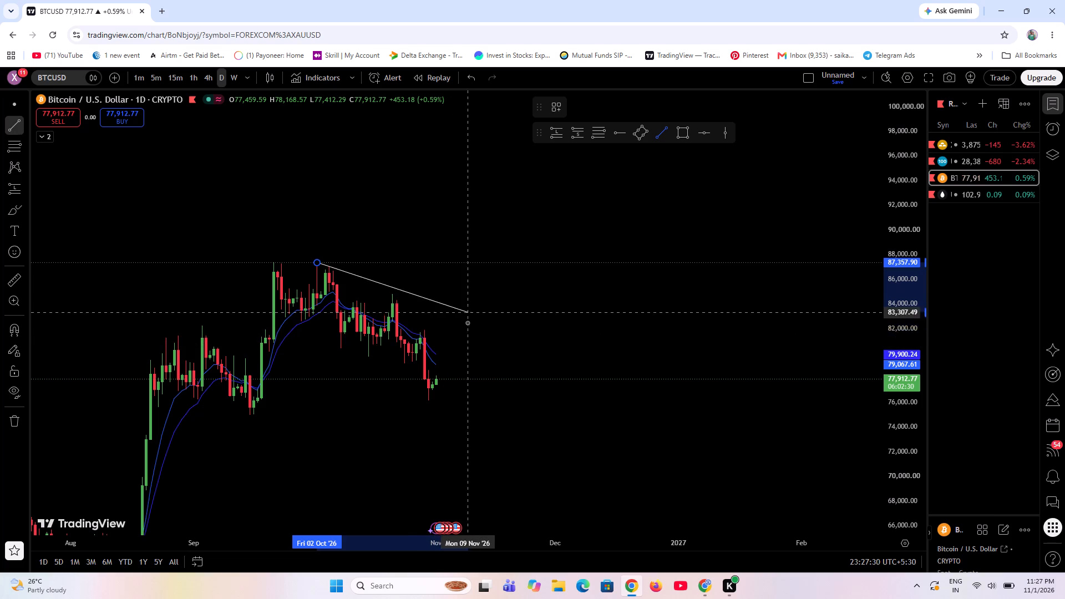
left_click(460, 351)
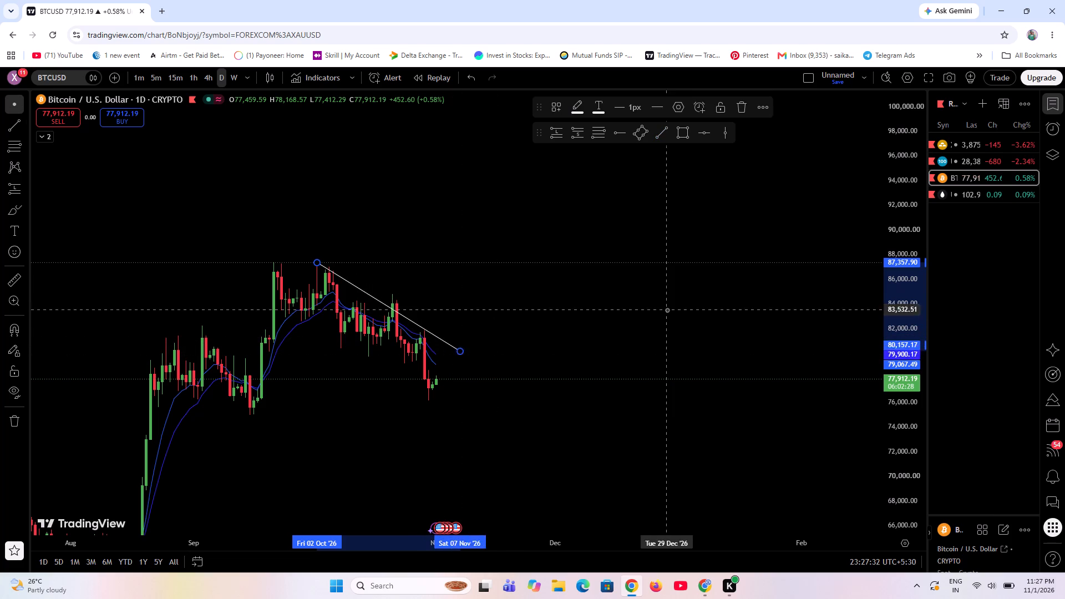
left_click(667, 311)
Draw a rectangle zone under the October lows from 19 Sep to 29 Oct 2026, between about 80,067 and 78,800.
scroll(326, 399, "up", 6)
left_click_drag(57, 456, 705, 473)
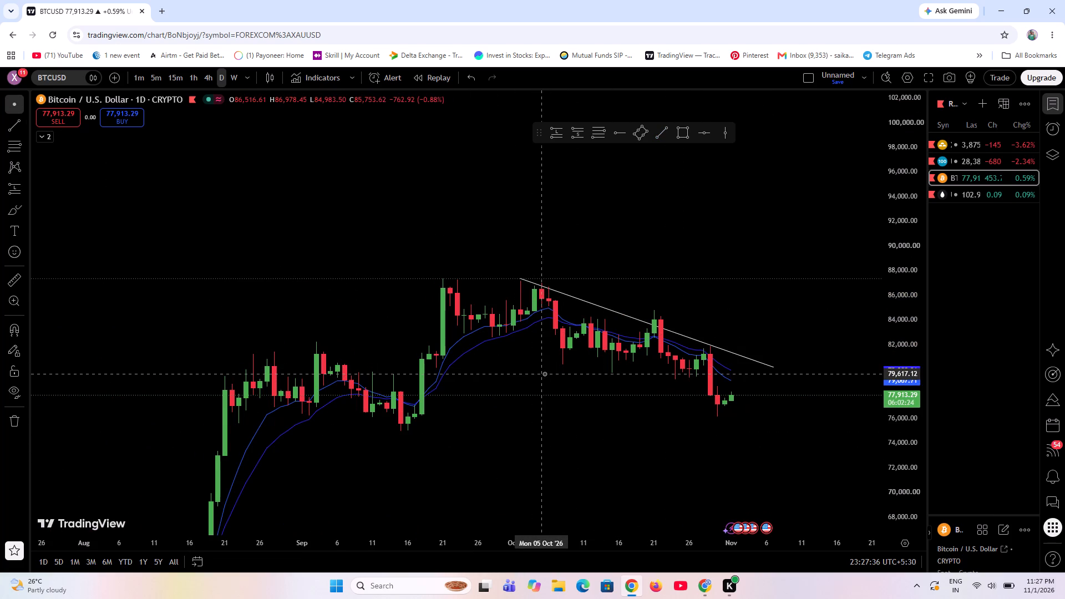
left_click(677, 138)
left_click(431, 368)
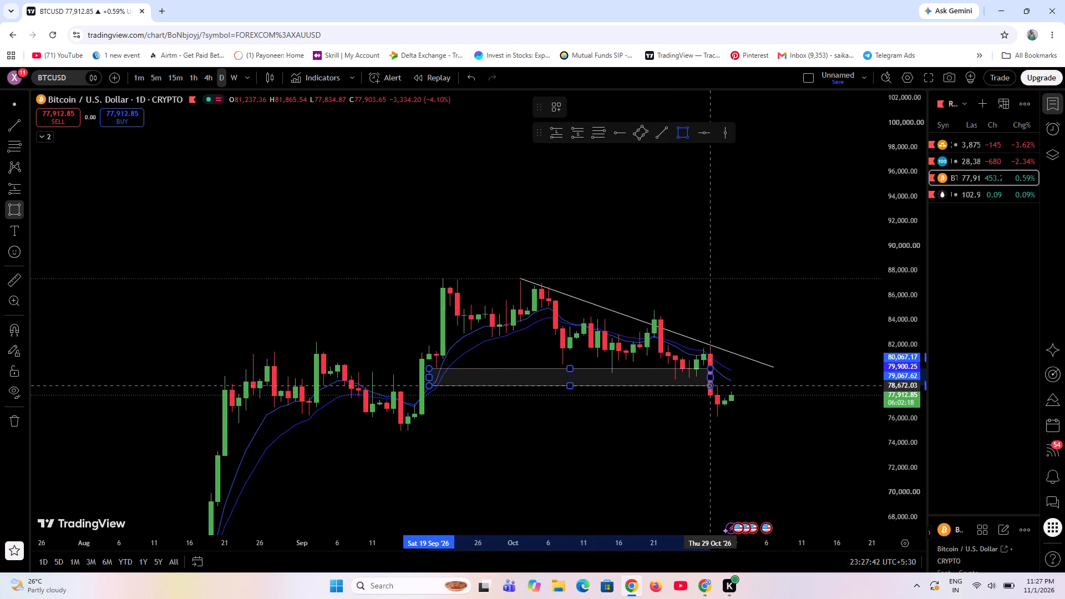
left_click(709, 384)
left_click(485, 423)
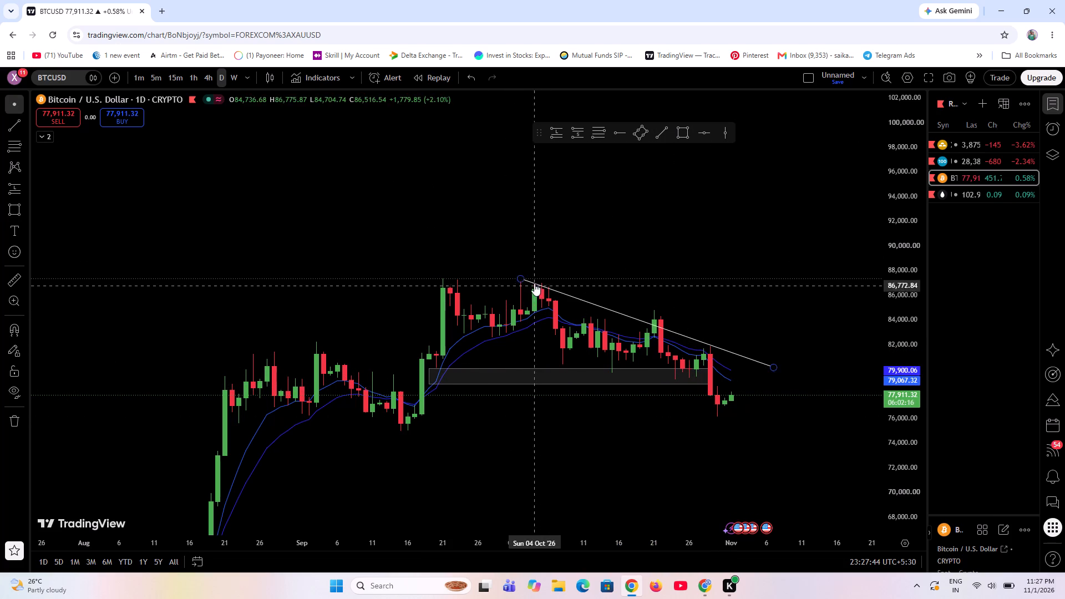
Draw a rectangle zone along the highs from 19 Sep to 8 Oct 2026, narrowed to between about 86,773 and 87,500.
left_click(685, 129)
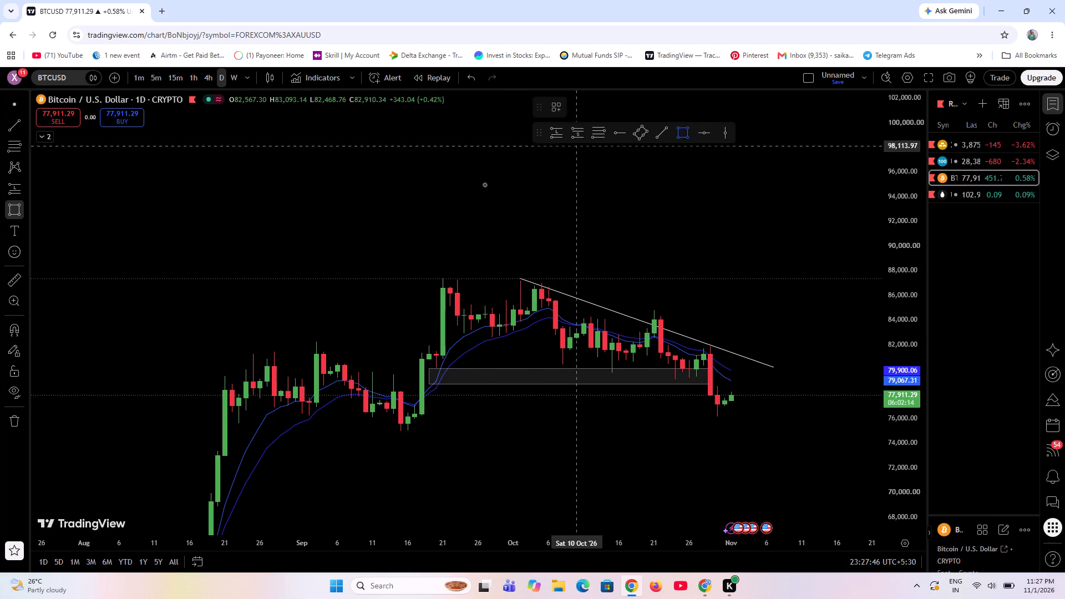
left_click(427, 238)
left_click(564, 286)
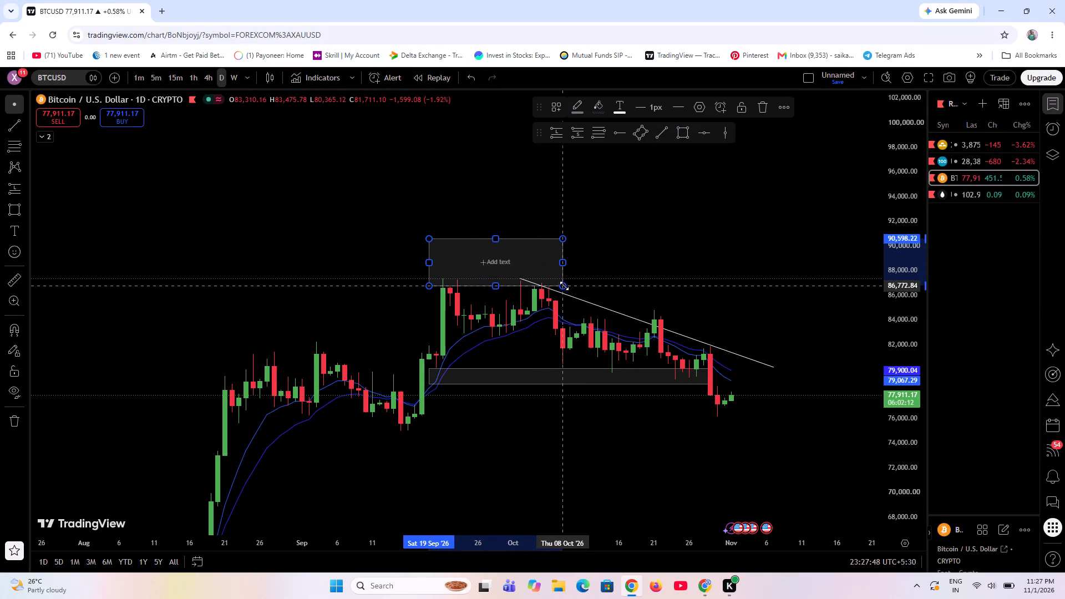
left_click_drag(496, 238, 499, 279)
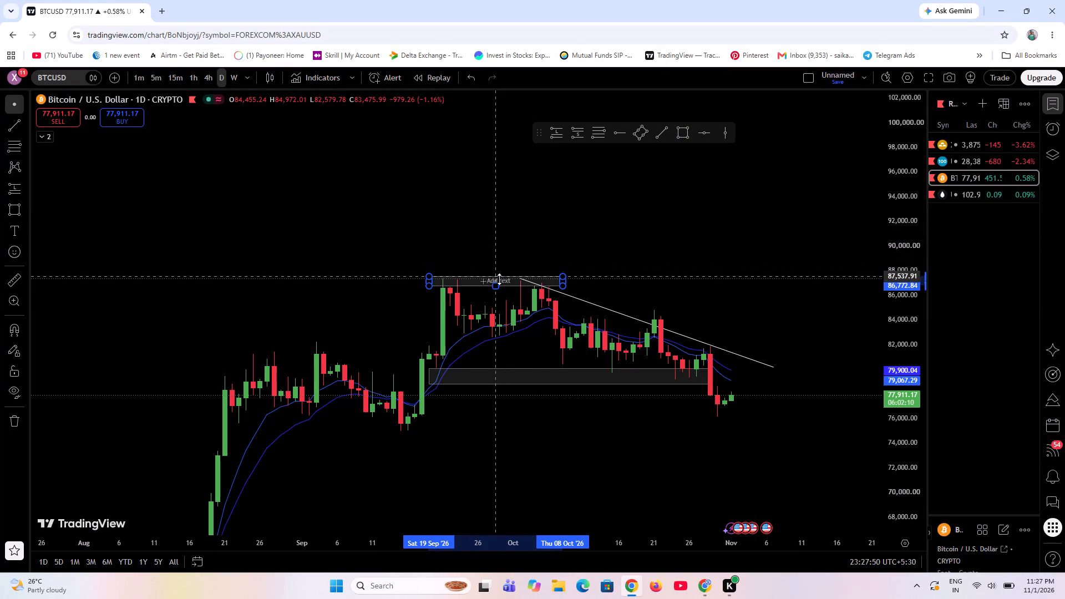
left_click_drag(499, 279, 501, 276)
left_click(809, 291)
Examine the latest daily Bitcoin candles against the falling trend line and the two rectangle zones.
scroll(707, 374, "down", 4)
scroll(611, 382, "up", 4)
scroll(471, 443, "down", 3)
scroll(468, 440, "up", 2)
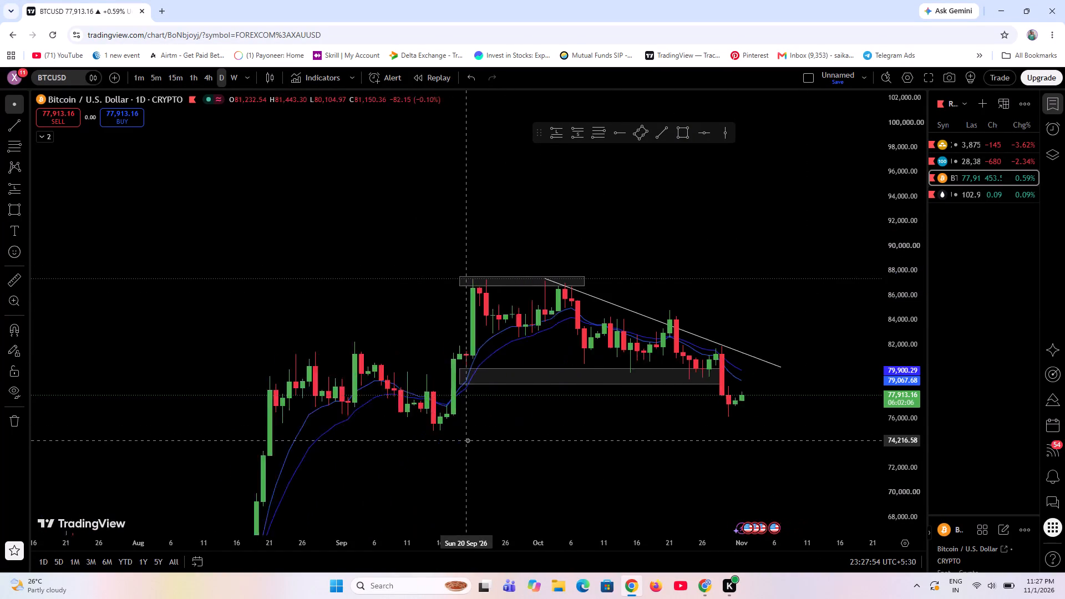
scroll(468, 440, "up", 3)
scroll(524, 455, "down", 3)
scroll(523, 455, "up", 5)
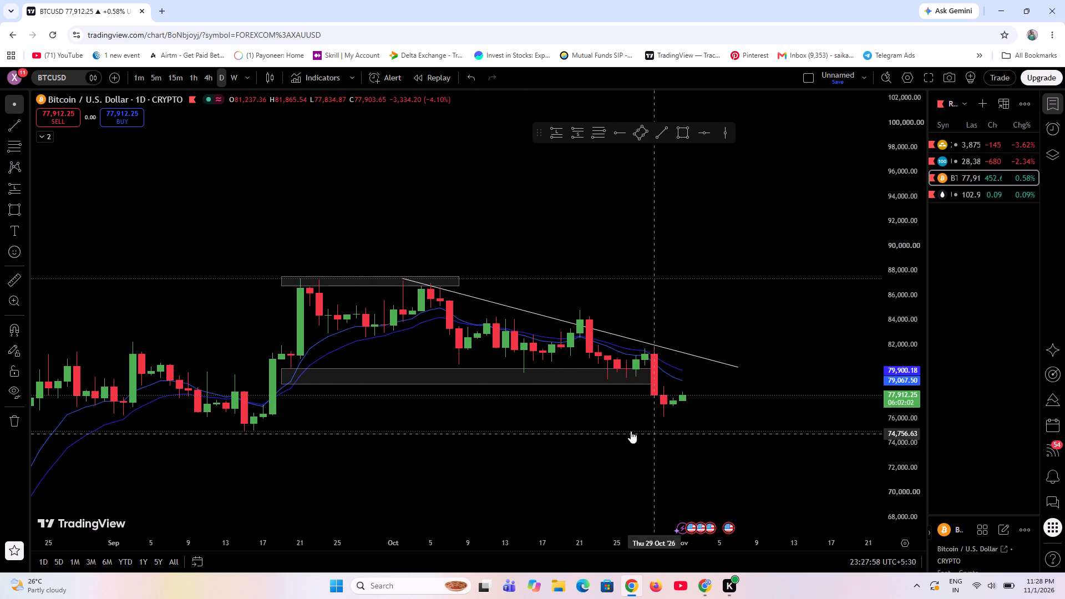
scroll(576, 421, "down", 6)
scroll(593, 474, "up", 11)
left_click_drag(362, 483, 497, 437)
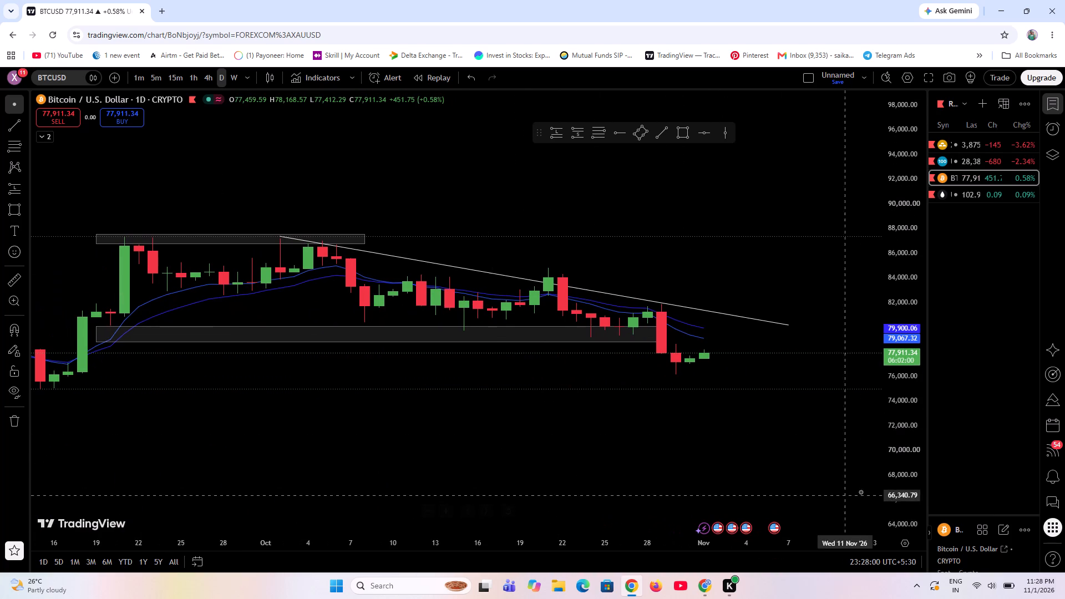
scroll(907, 453, "up", 16)
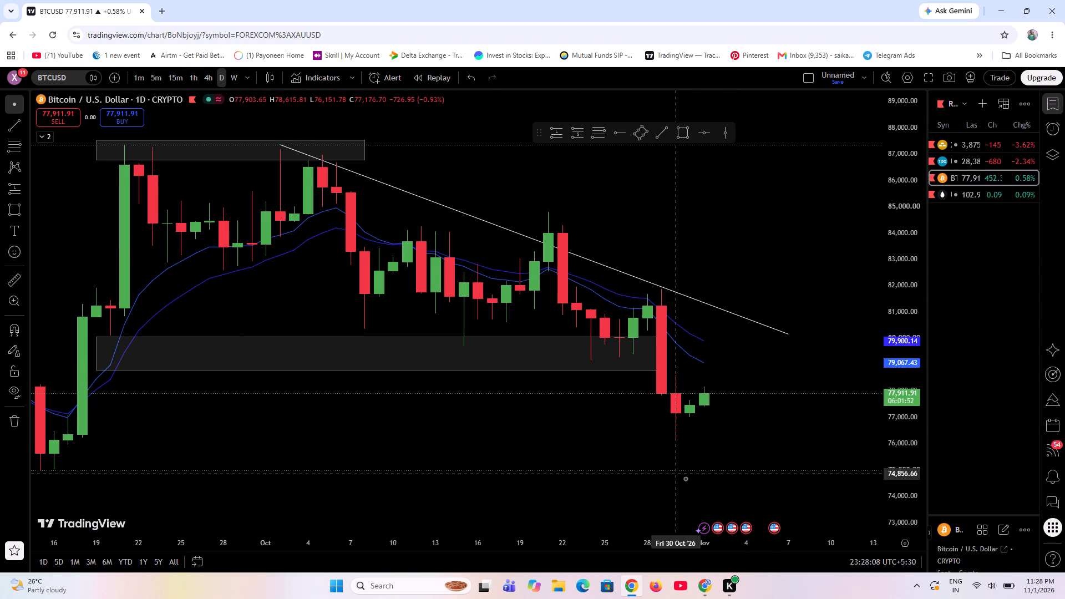
scroll(313, 444, "up", 4)
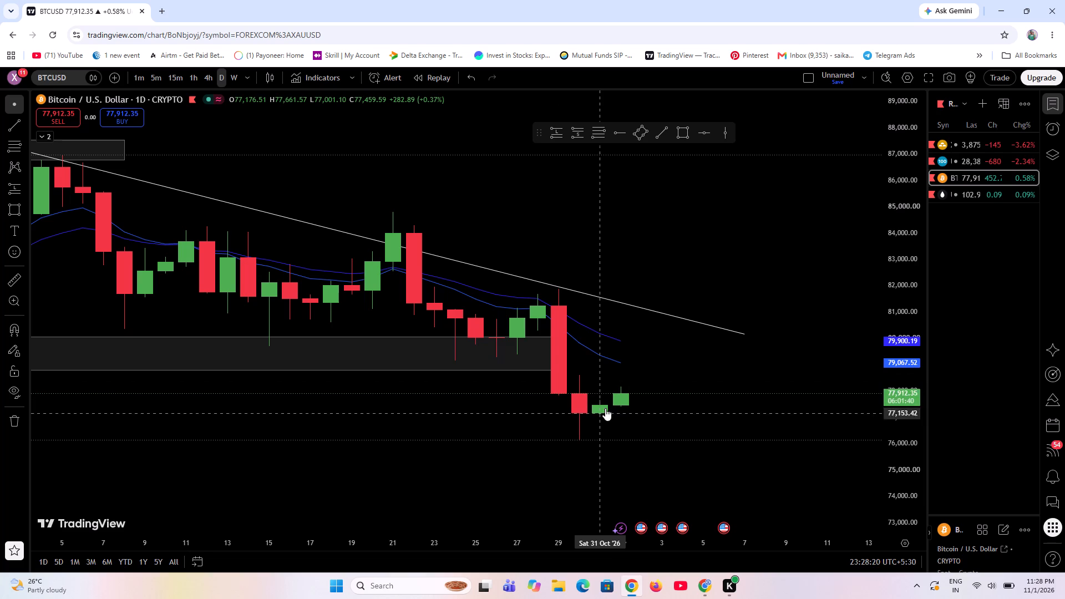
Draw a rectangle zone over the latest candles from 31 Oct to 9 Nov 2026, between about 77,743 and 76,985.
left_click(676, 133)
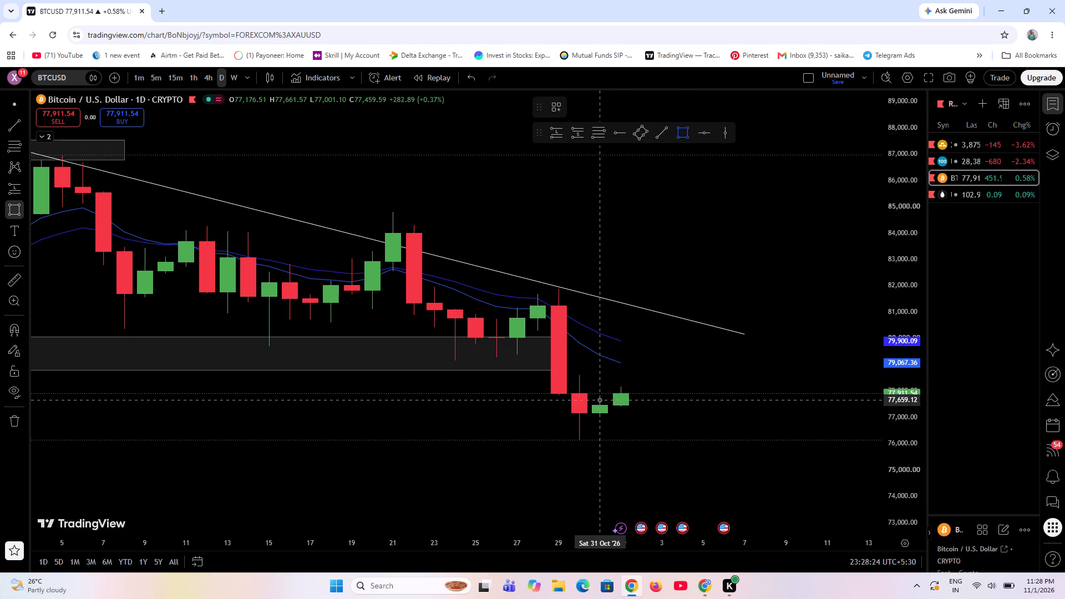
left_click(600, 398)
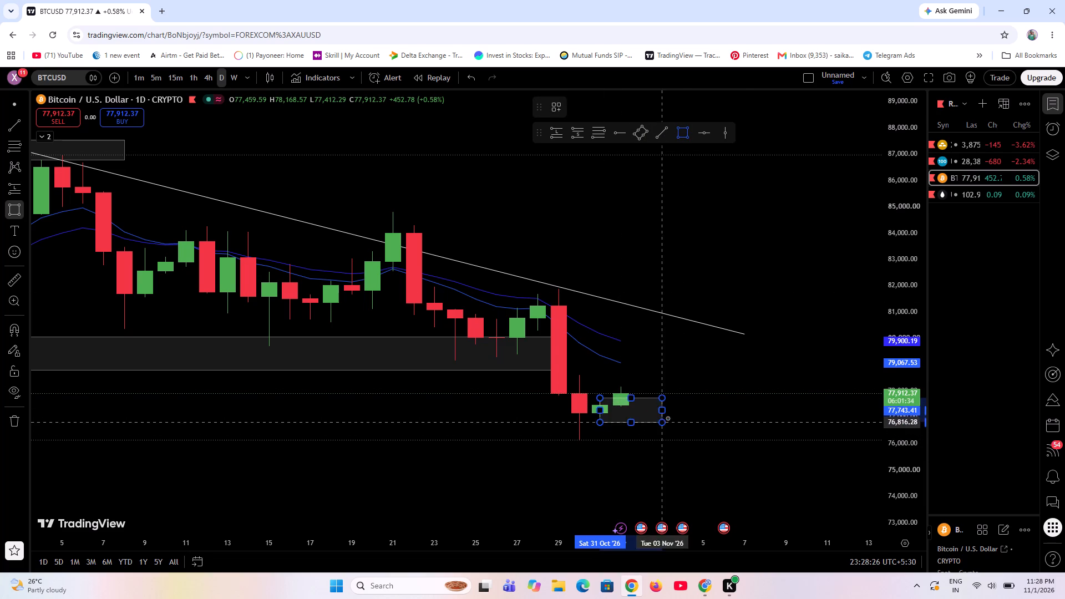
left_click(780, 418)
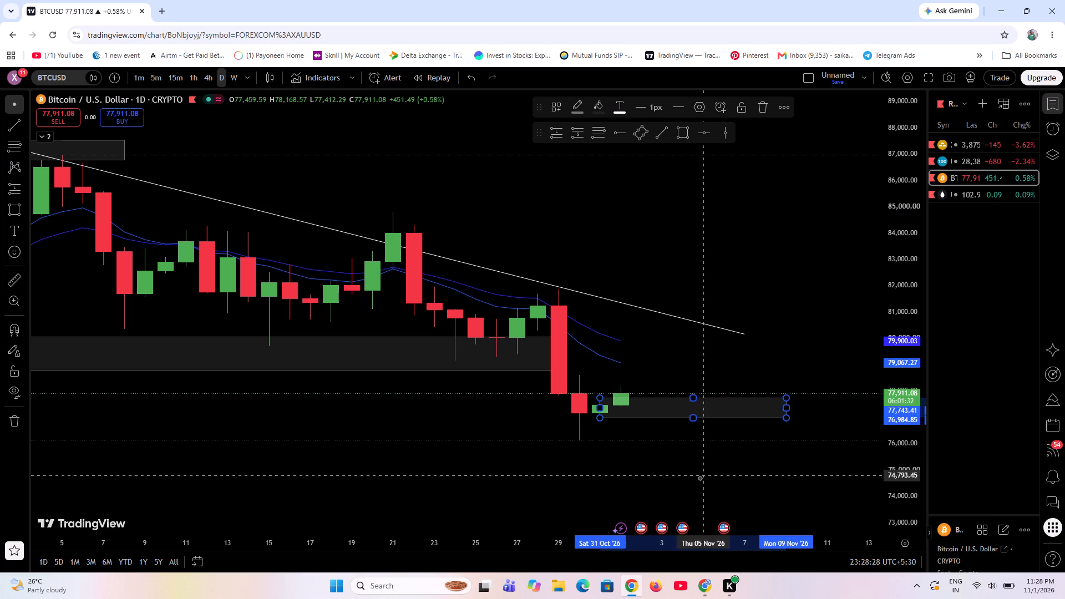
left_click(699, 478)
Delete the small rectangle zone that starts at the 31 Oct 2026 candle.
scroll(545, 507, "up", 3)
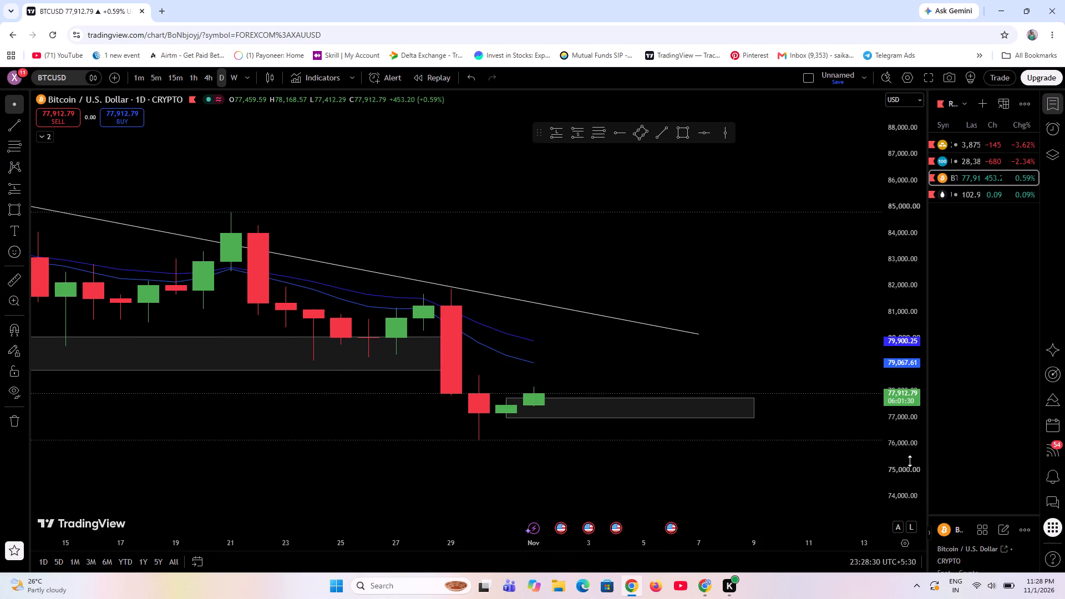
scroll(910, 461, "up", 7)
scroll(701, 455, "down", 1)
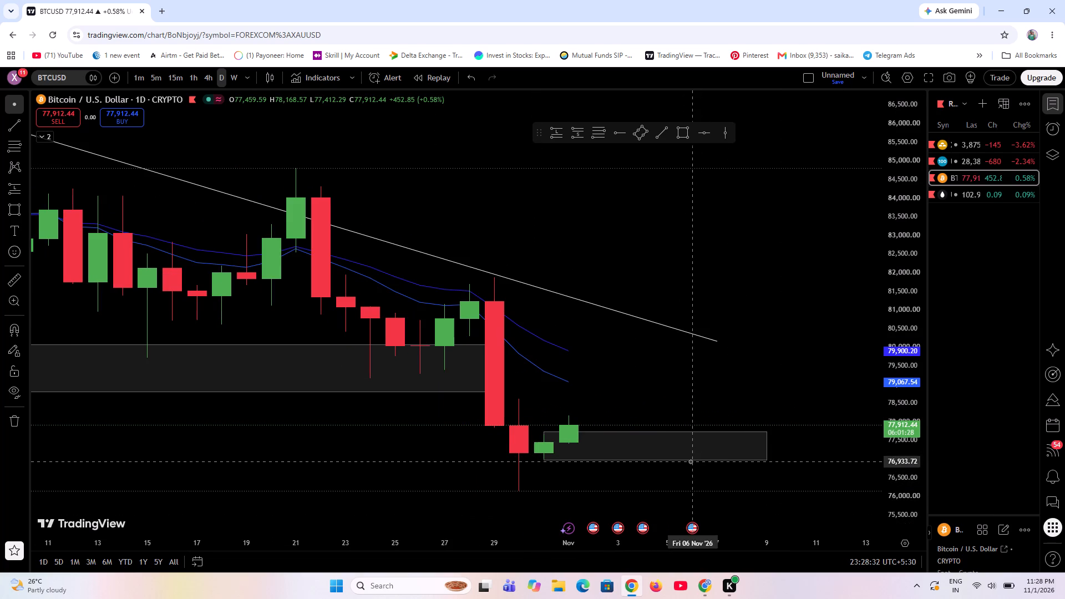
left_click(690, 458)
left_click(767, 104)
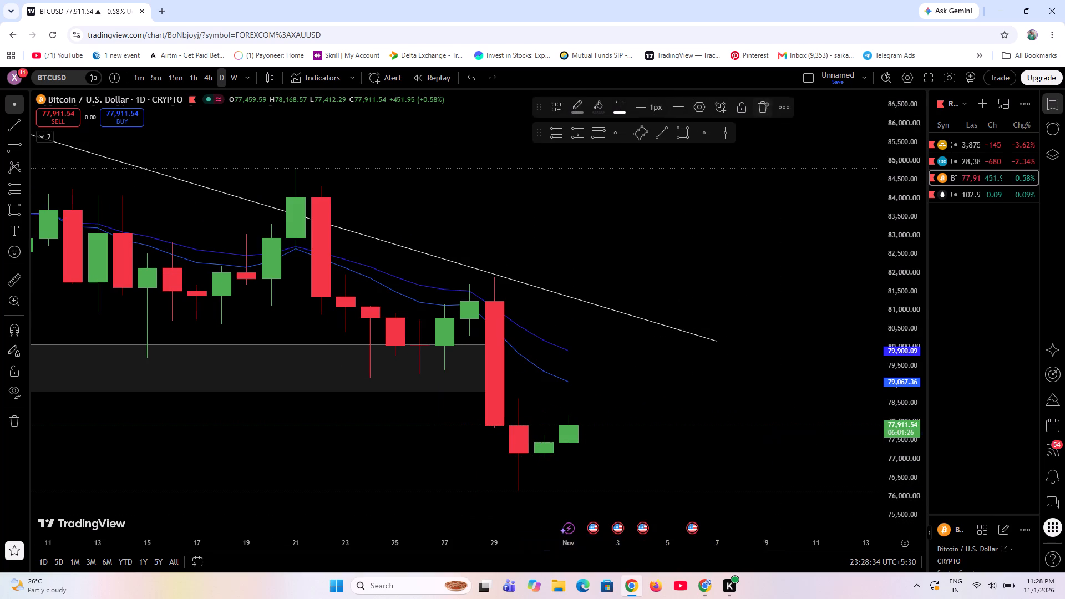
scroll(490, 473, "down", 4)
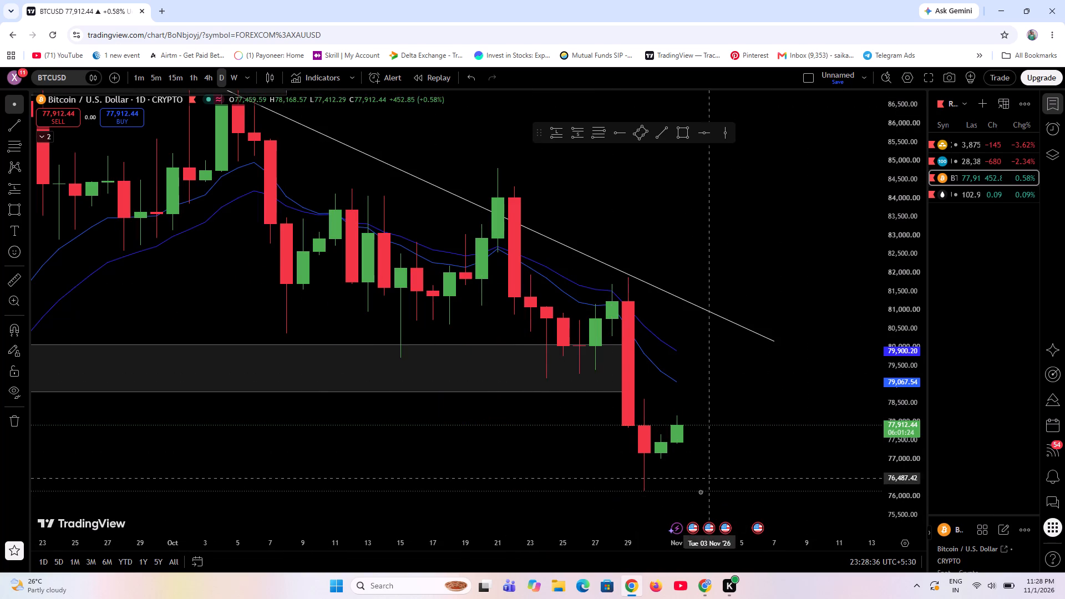
Draw a thin rectangle zone at the 31 Oct candle's high, reaching to 5 Nov 2026, between about 77,694 and 77,586.
scroll(375, 503, "up", 8)
scroll(907, 488, "up", 7)
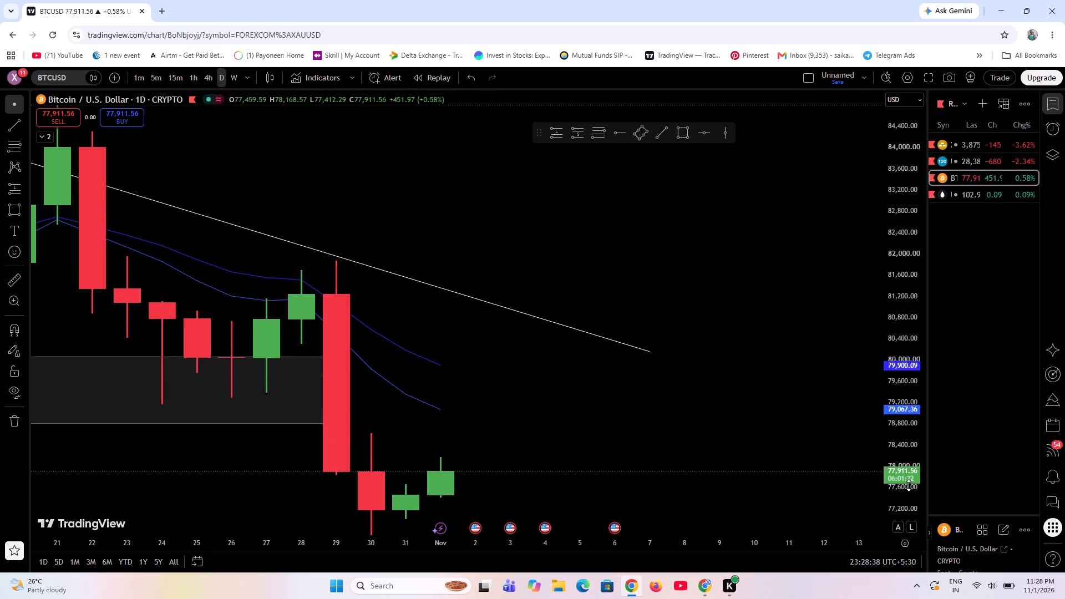
scroll(909, 485, "up", 3)
left_click_drag(662, 501, 645, 326)
left_click(659, 134)
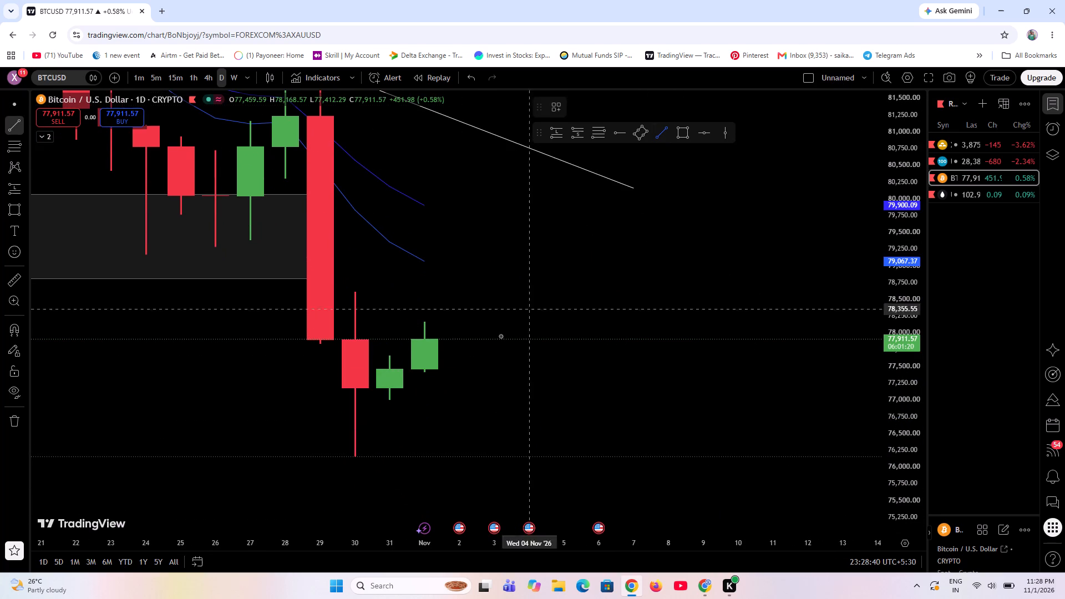
left_click(676, 133)
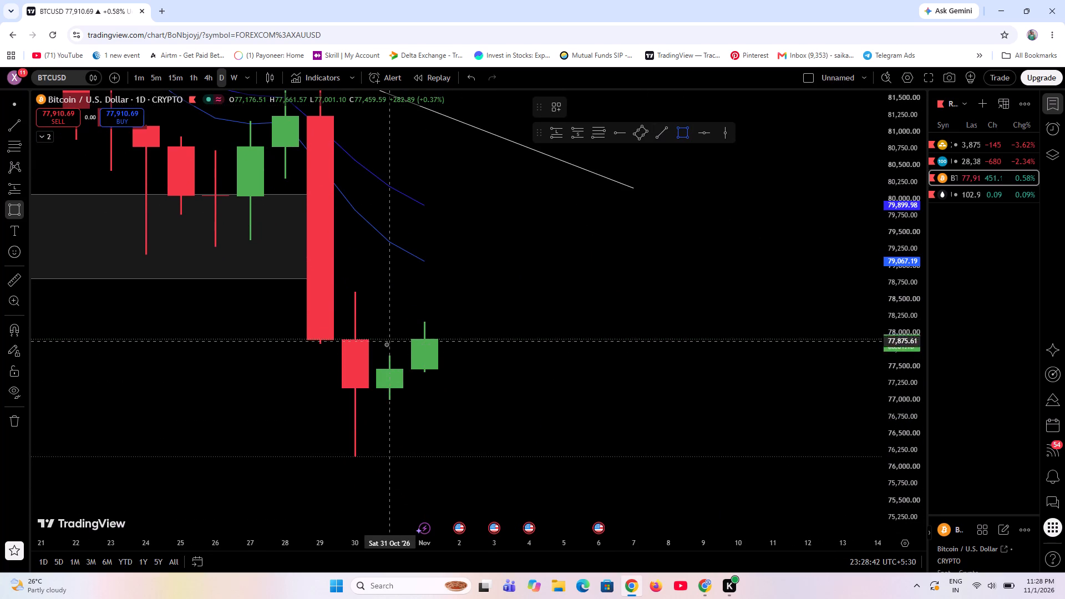
left_click(390, 353)
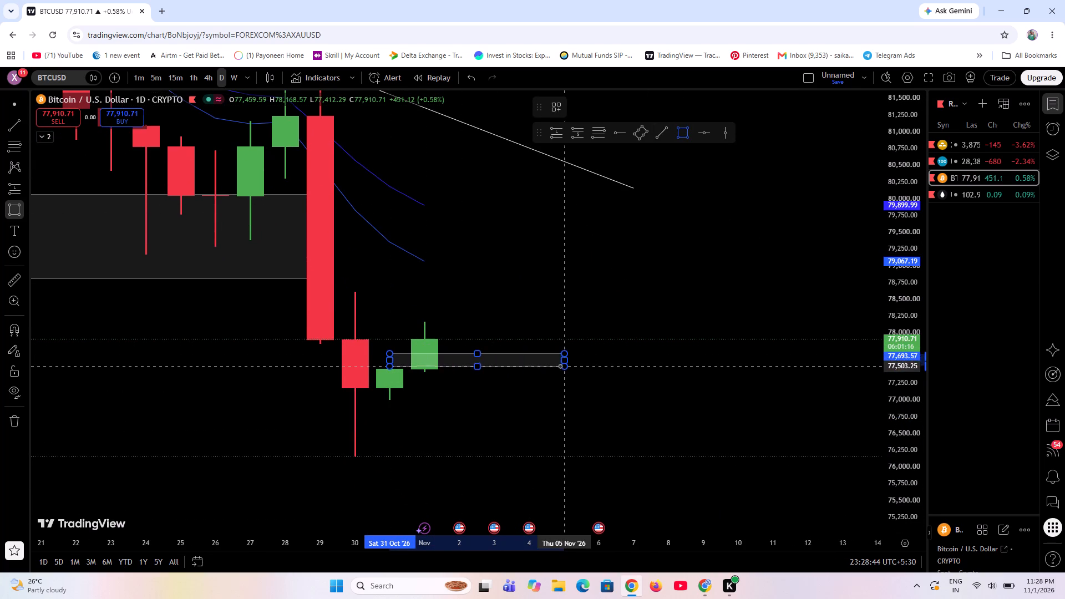
left_click(560, 366)
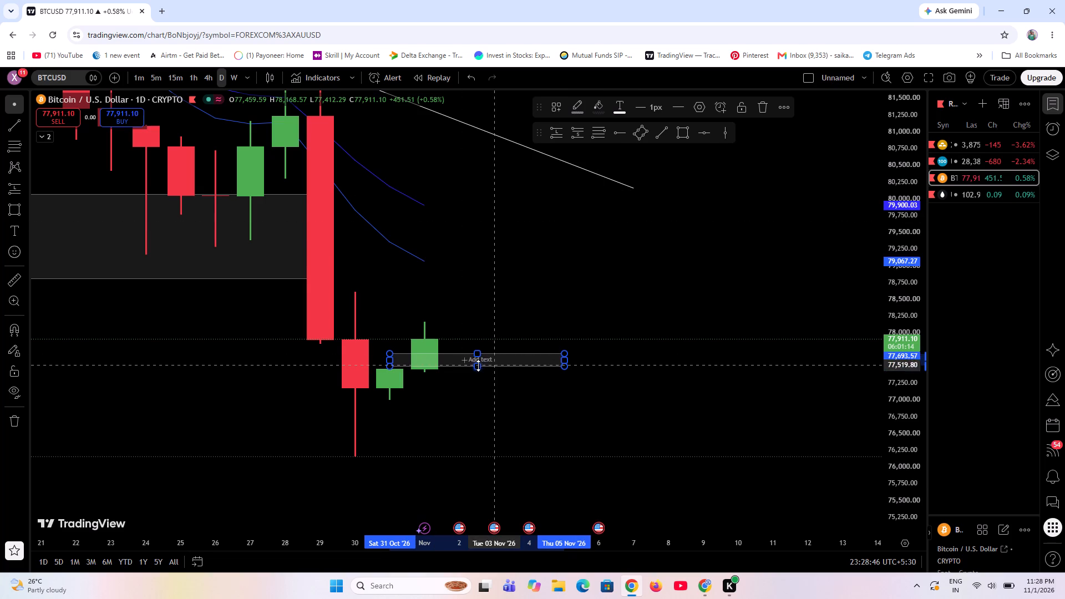
left_click_drag(478, 366, 479, 361)
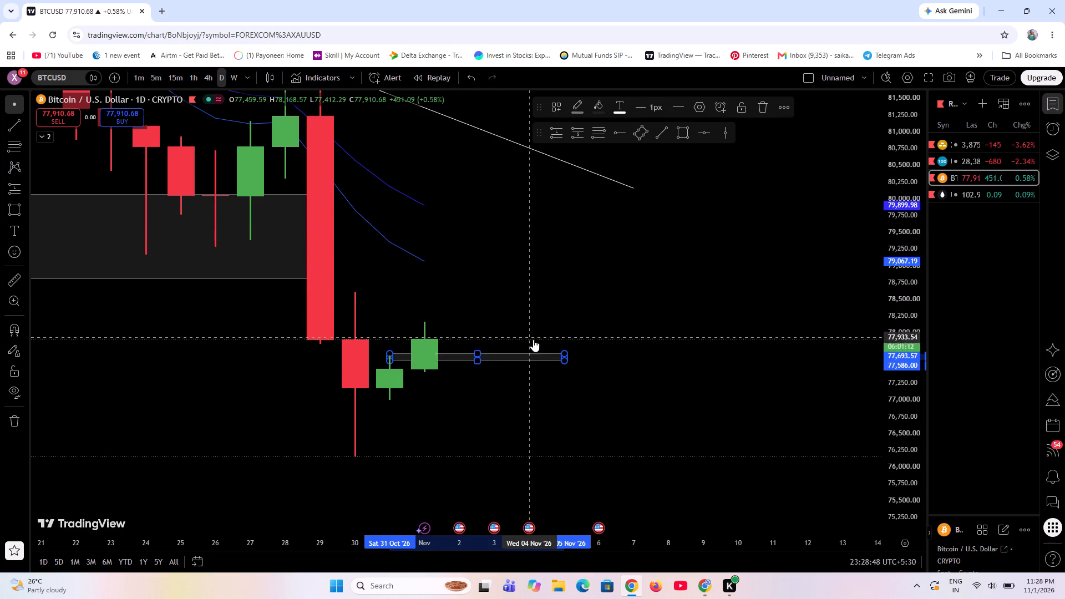
Duplicate the thin zone and place the copy just beneath the 31 Oct candle's low, close to 77,000.
left_click_drag(510, 354, 499, 415, "ctrl")
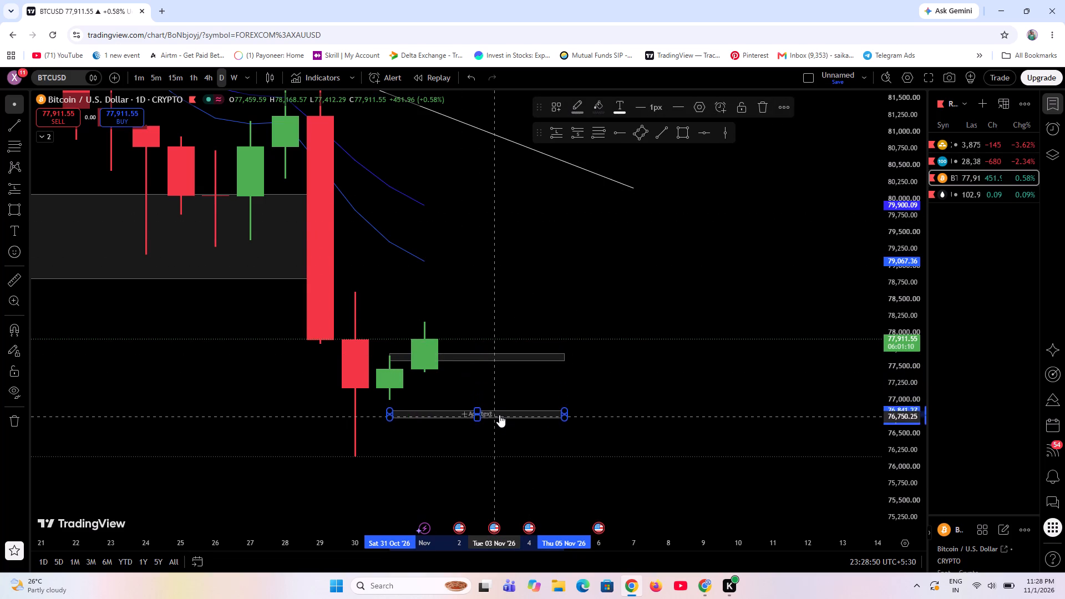
left_click_drag(499, 415, 499, 407, "ctrl")
left_click(498, 438)
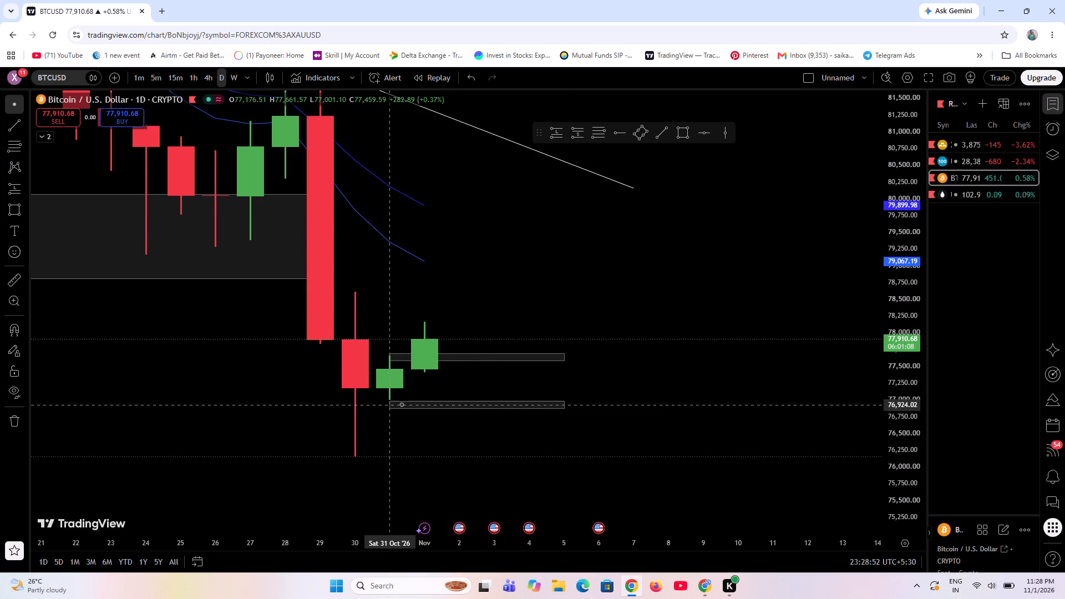
left_click_drag(460, 402, 455, 402)
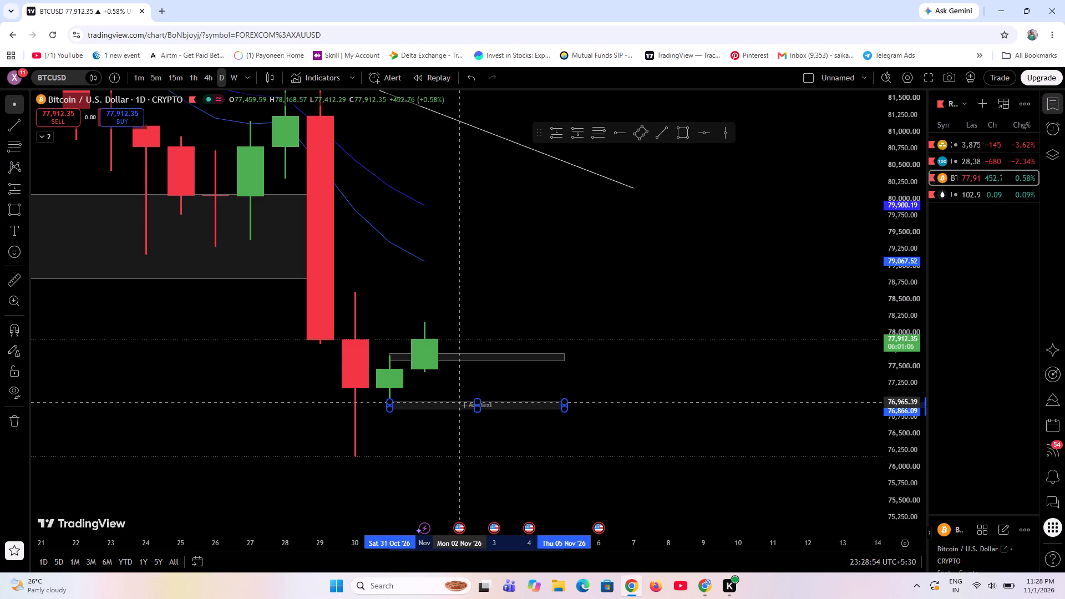
left_click_drag(455, 402, 453, 399)
left_click(445, 420)
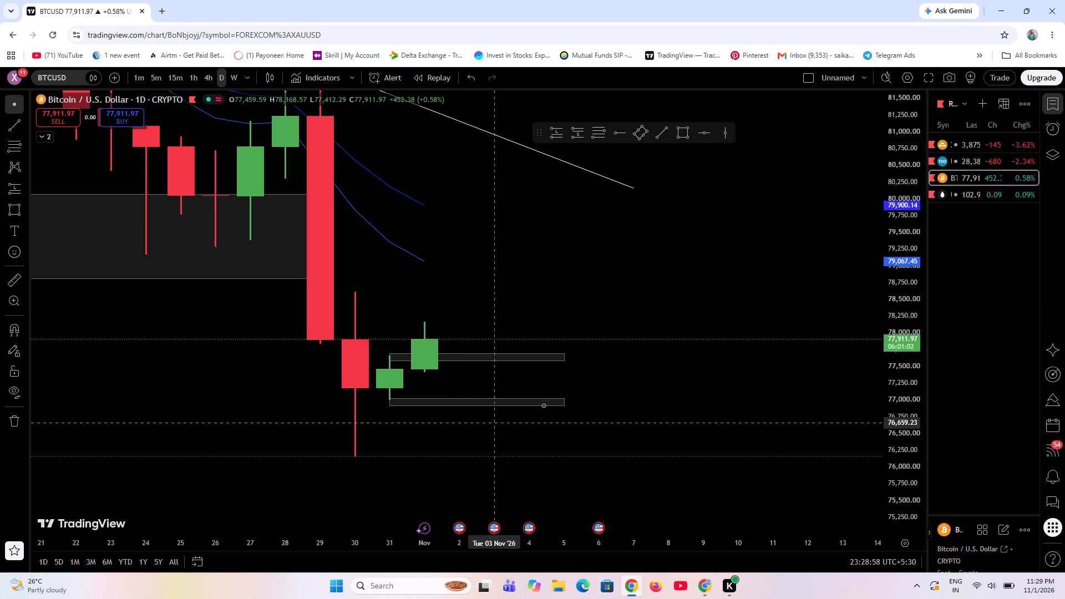
Switch to the 1h timeframe and examine the Bitcoin candles against the two thin zones.
left_click(191, 75)
scroll(400, 425, "down", 11)
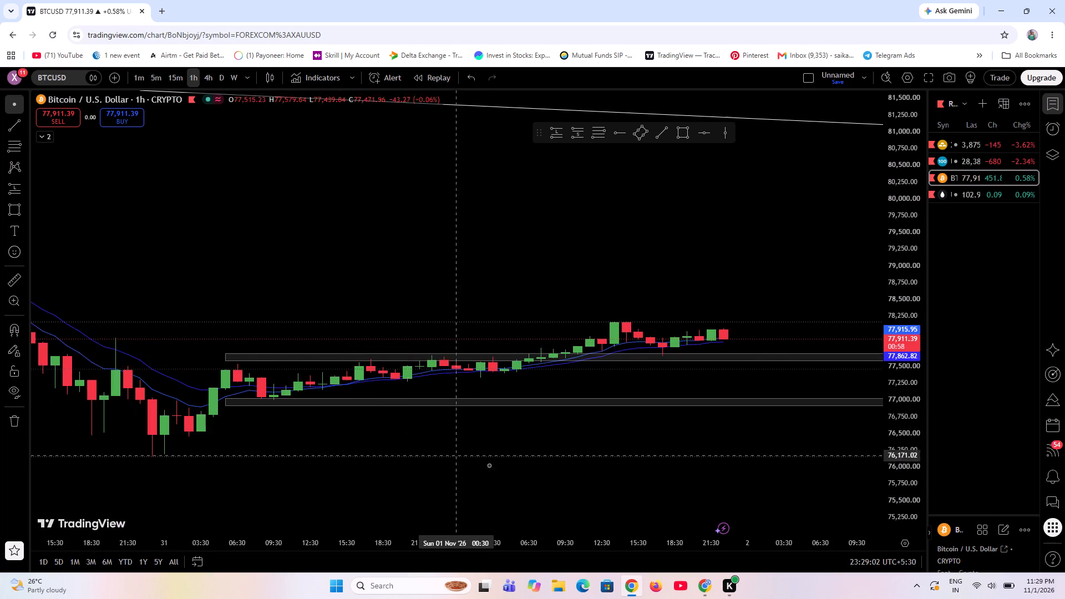
scroll(523, 477, "down", 8)
scroll(905, 497, "up", 12)
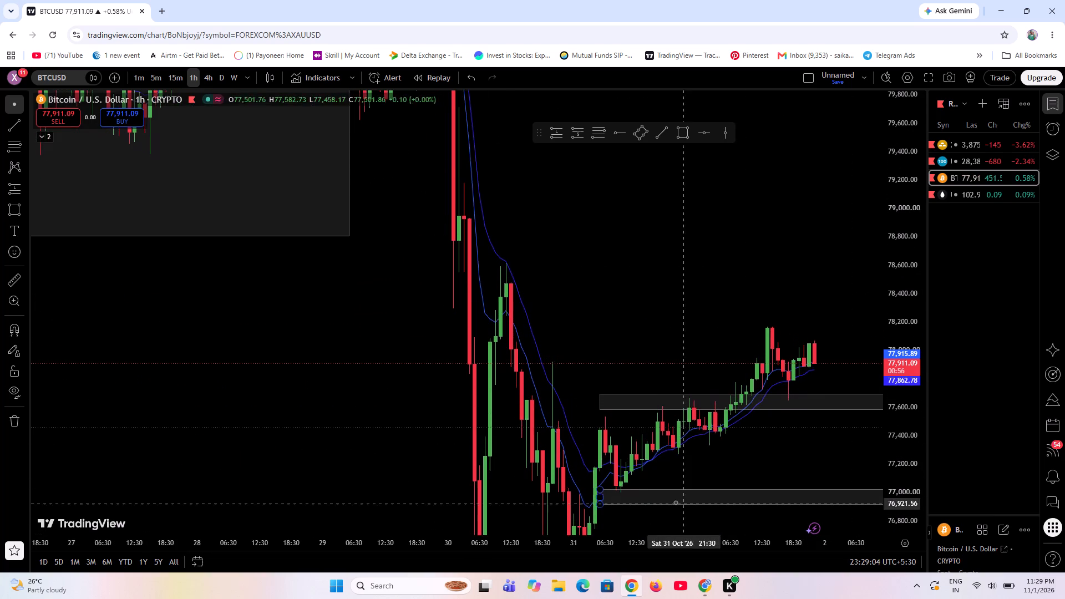
scroll(676, 502, "up", 5)
scroll(310, 511, "up", 5)
left_click_drag(532, 408, 437, 443)
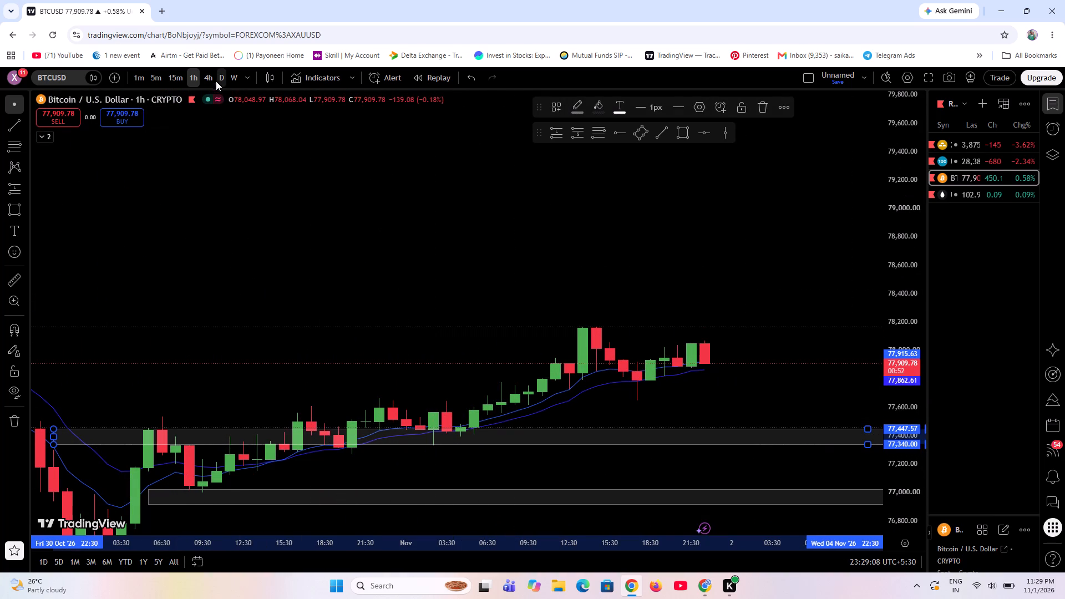
On the daily timeframe, move the upper thin zone back to the 31 Oct high and narrow it to about 77,647–77,609.
left_click(219, 76)
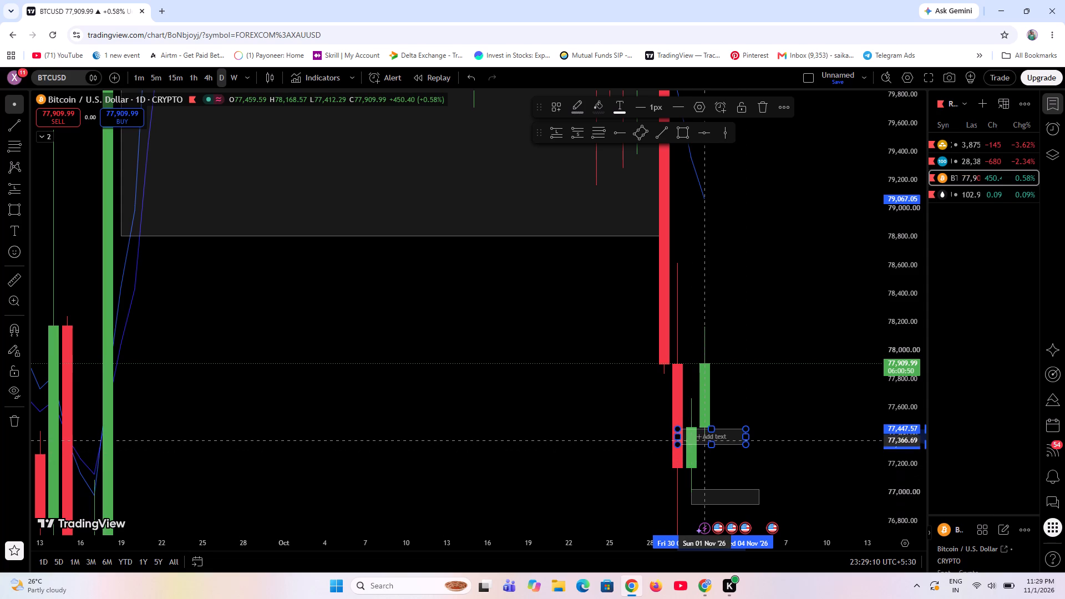
left_click(700, 437)
left_click_drag(696, 429, 702, 421)
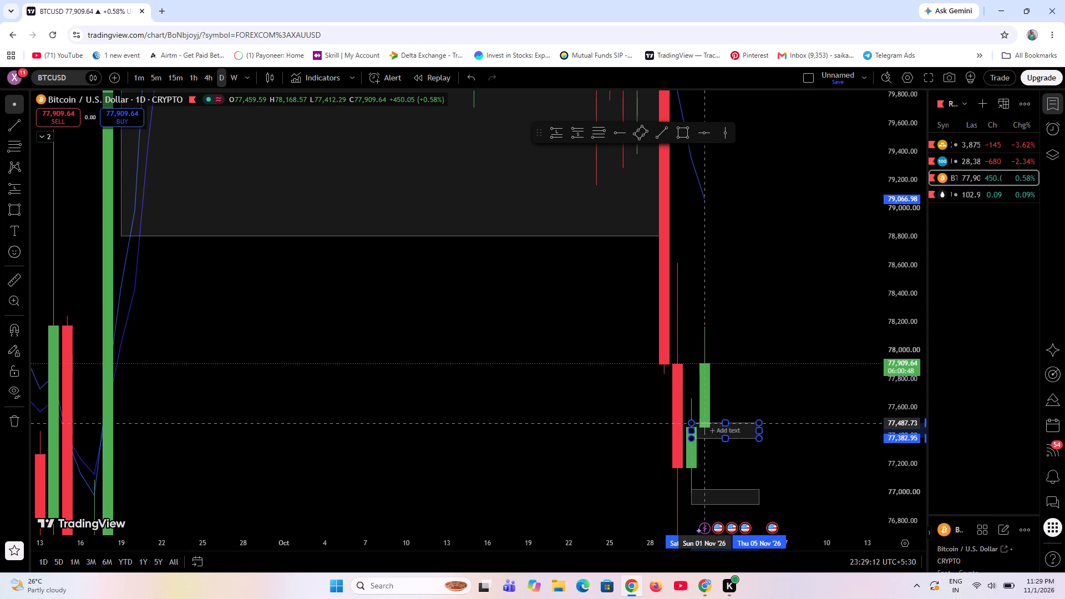
left_click_drag(702, 421, 701, 401)
left_click(710, 455)
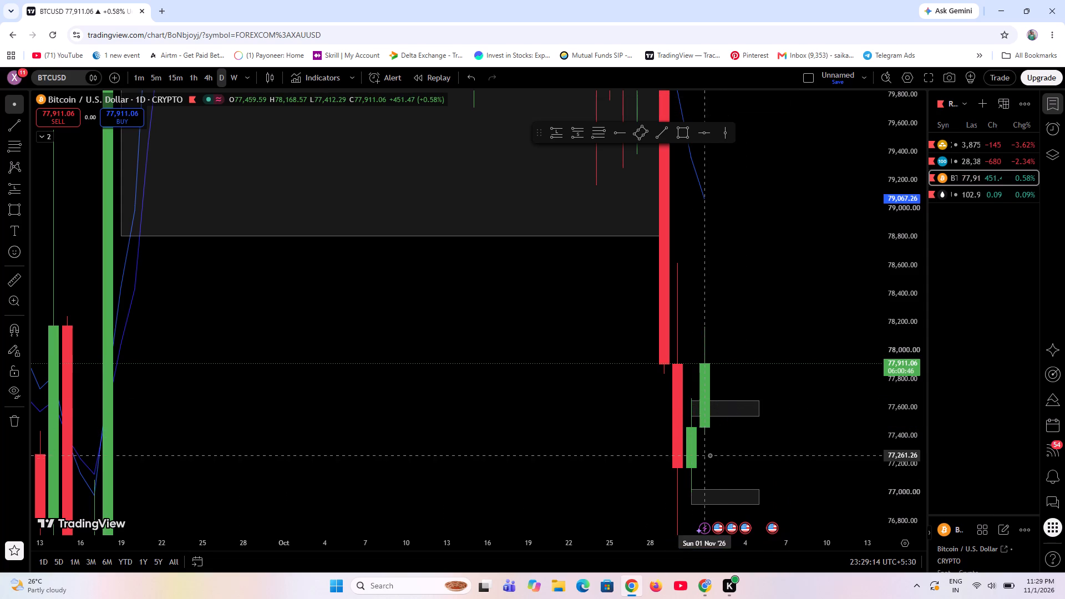
left_click_drag(723, 416, 724, 408)
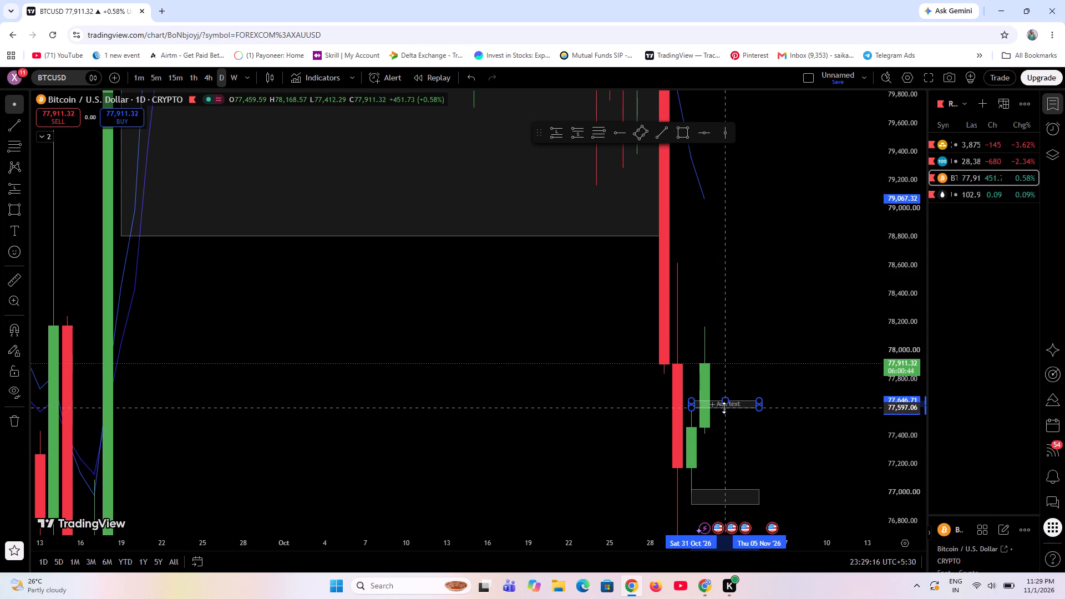
left_click_drag(724, 408, 724, 406)
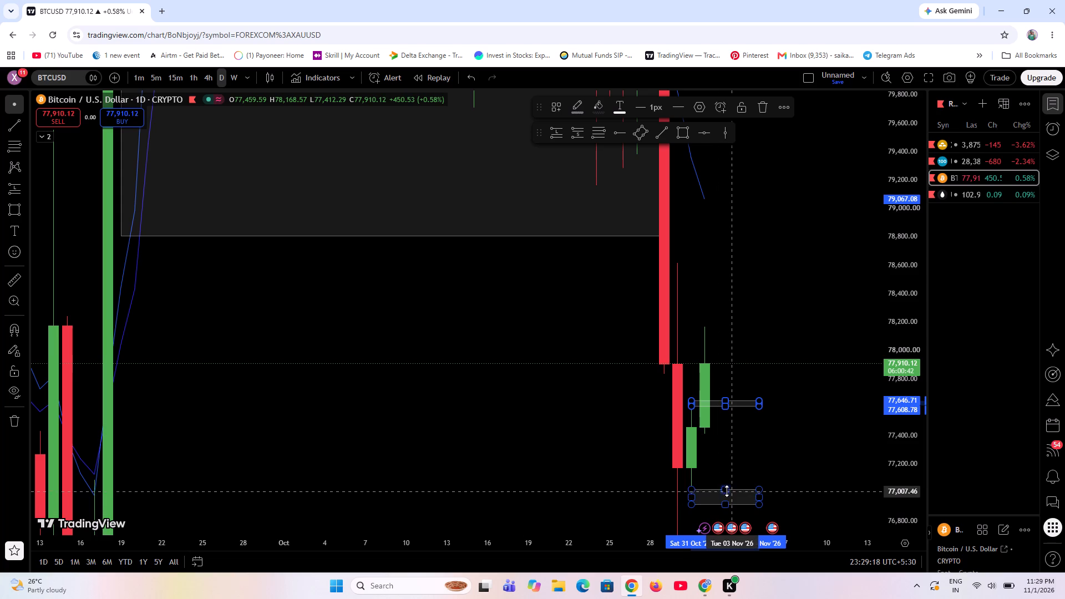
Narrow the lower thin zone under the 31 Oct low to between about 76,988 and 76,949.
left_click(727, 490)
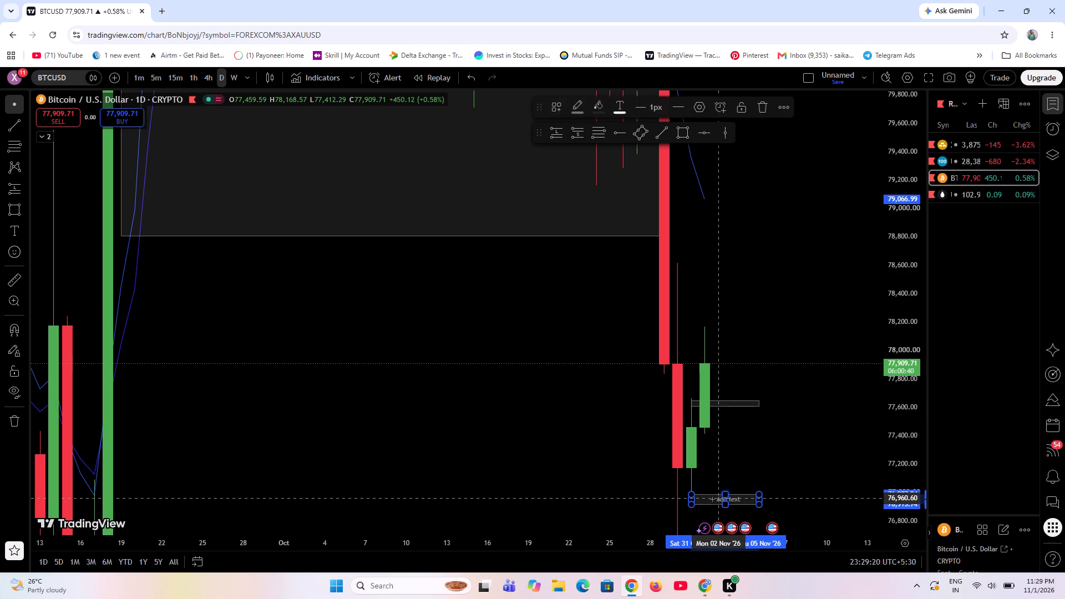
left_click(724, 504)
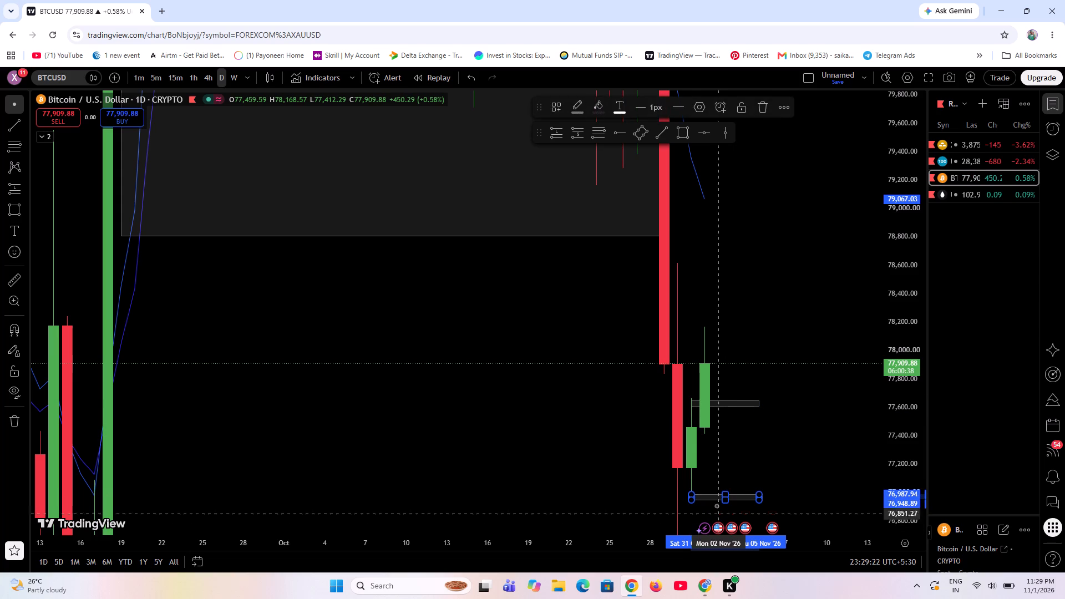
Adjust both edges of the upper thin zone, setting its top at about 77,671.
left_click(722, 398)
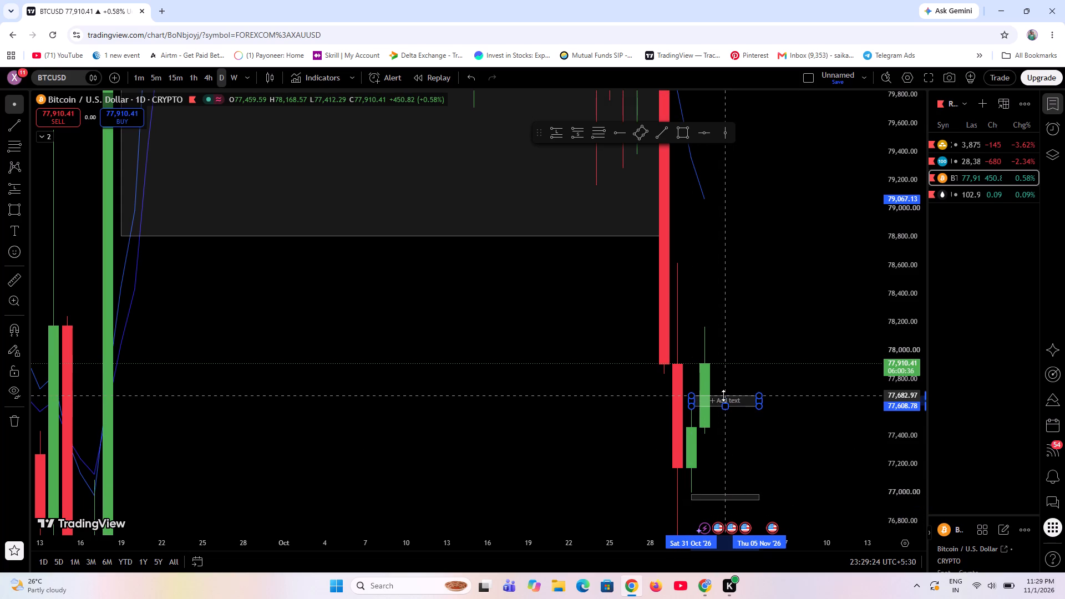
left_click(725, 407)
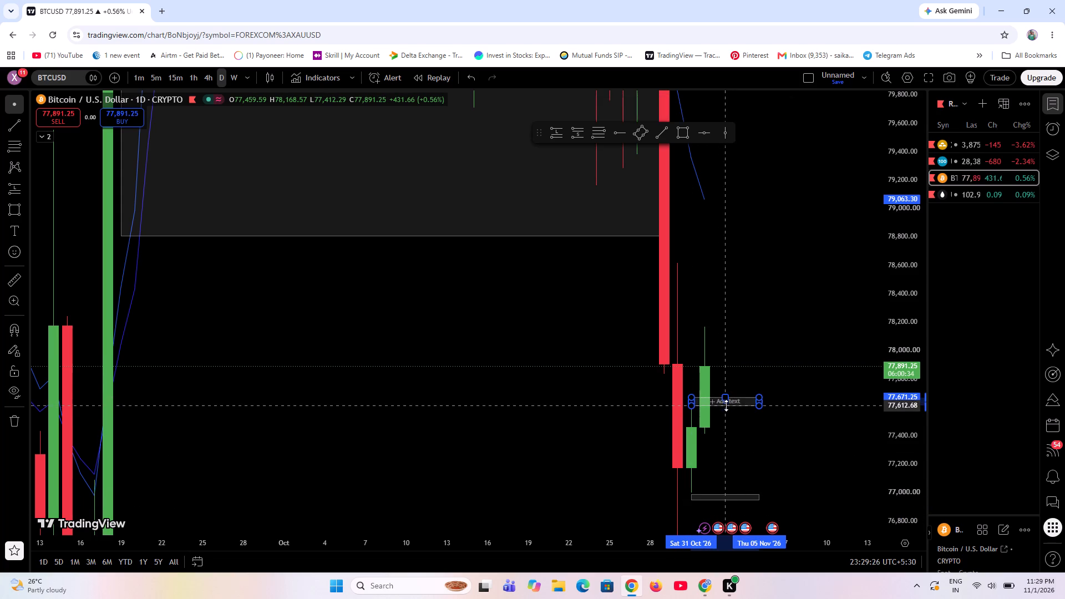
left_click(723, 445)
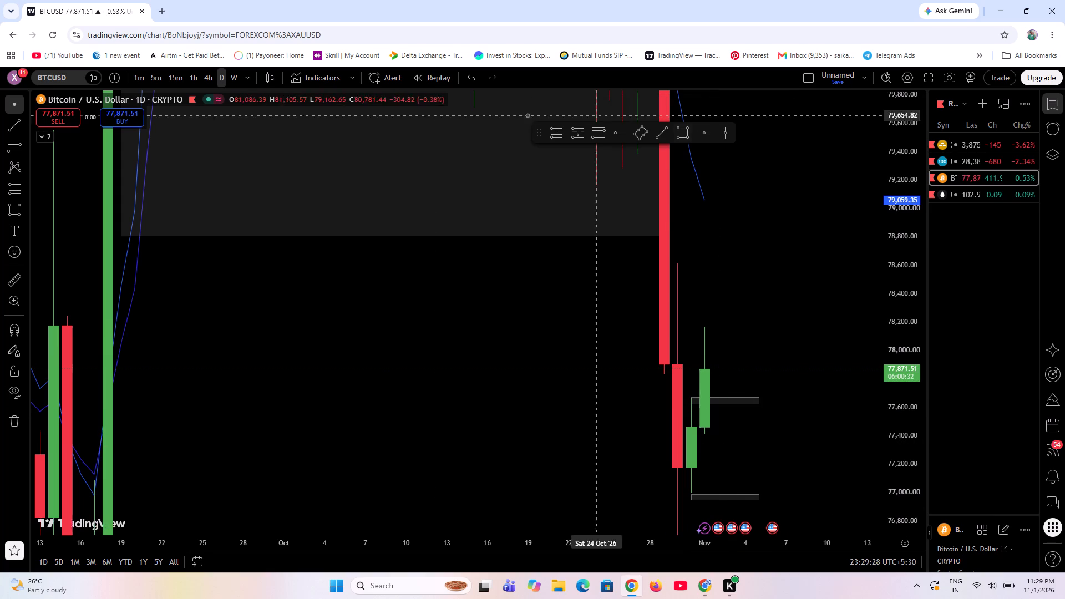
Switch to the 1h timeframe and examine the latest hourly Bitcoin candles around the upper thin zone.
left_click(187, 79)
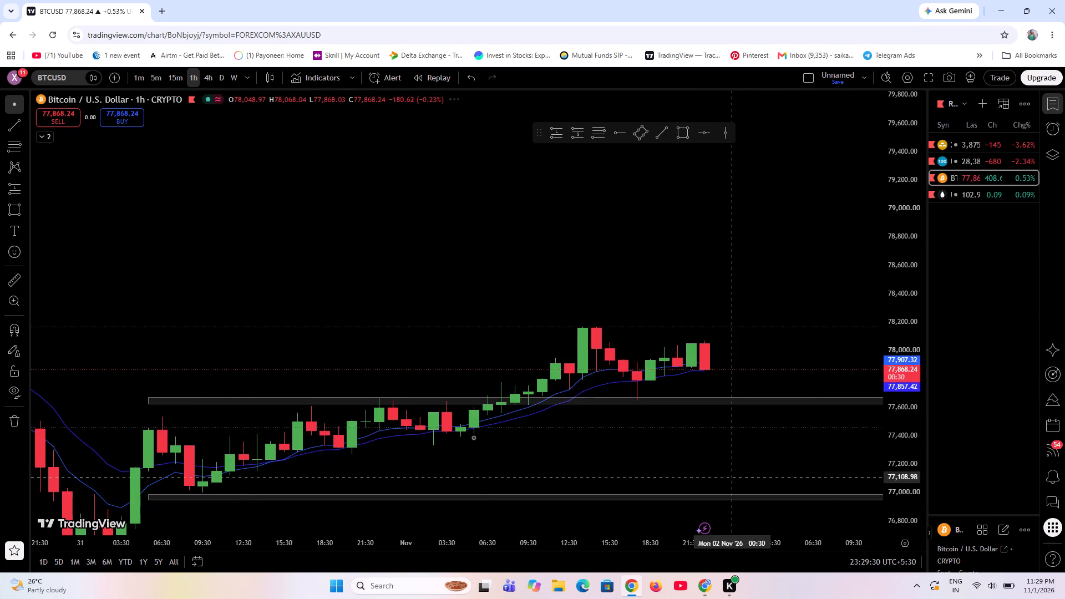
scroll(378, 438, "down", 5)
scroll(477, 529, "up", 4)
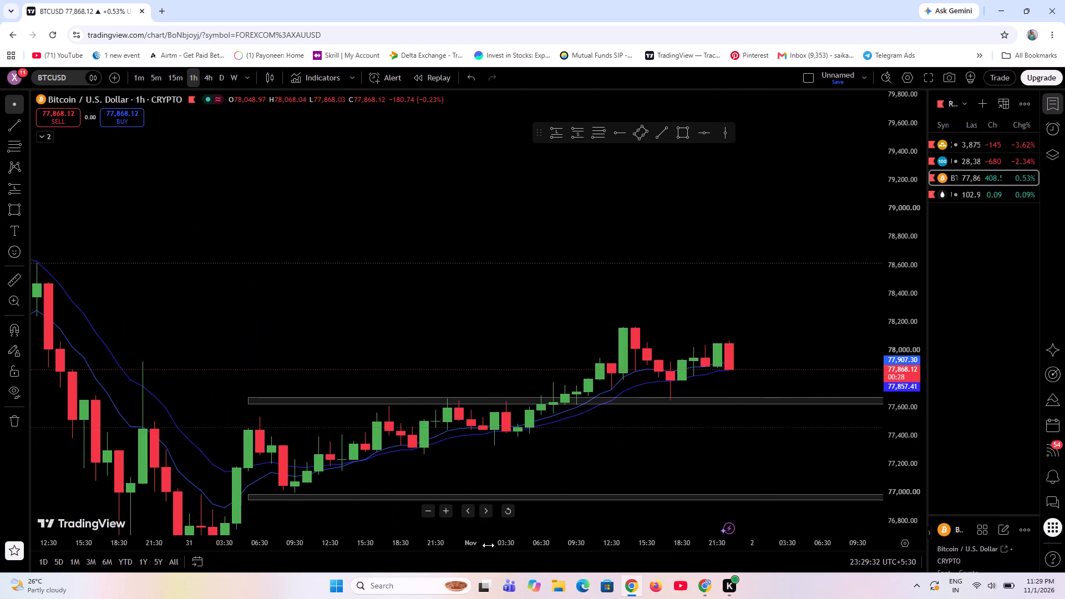
scroll(388, 462, "down", 5)
scroll(570, 487, "up", 5)
scroll(915, 505, "up", 5)
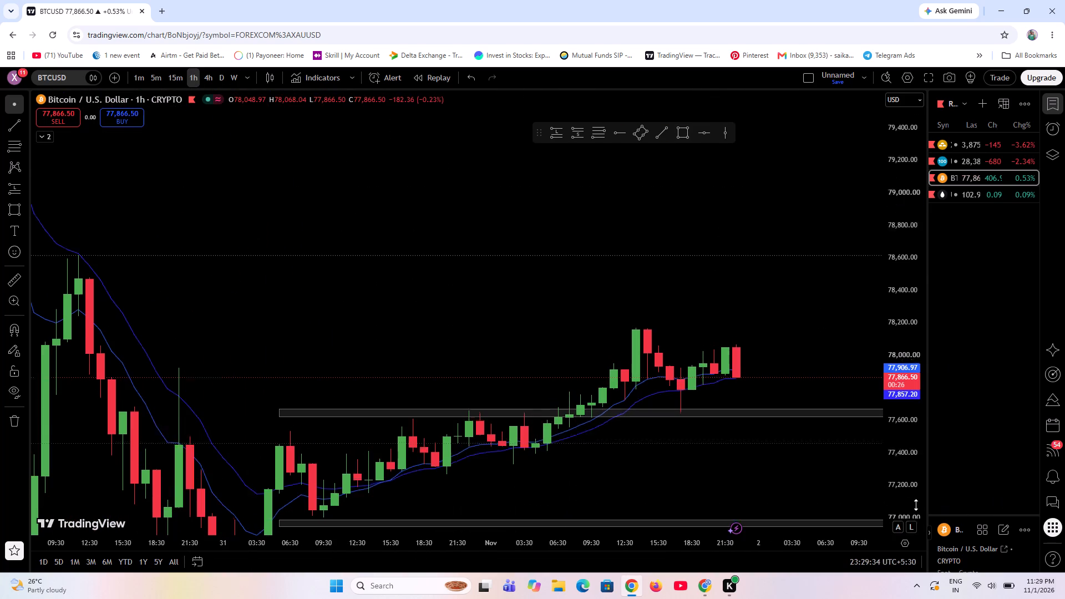
scroll(916, 505, "up", 3)
left_click_drag(642, 495, 632, 445)
scroll(550, 479, "up", 2)
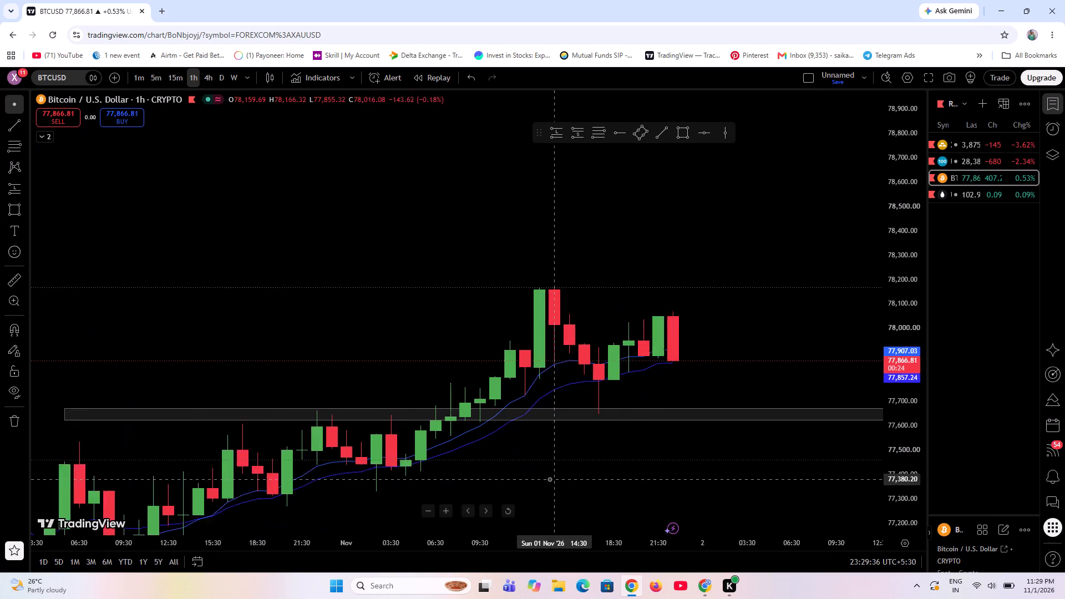
scroll(550, 479, "up", 2)
scroll(412, 481, "down", 3)
scroll(412, 481, "up", 3)
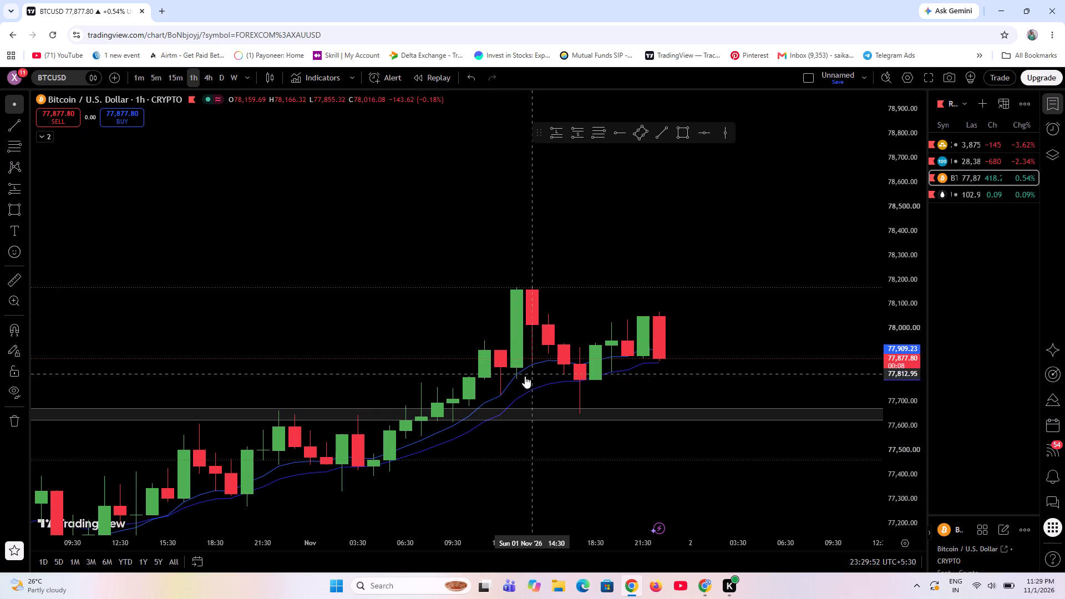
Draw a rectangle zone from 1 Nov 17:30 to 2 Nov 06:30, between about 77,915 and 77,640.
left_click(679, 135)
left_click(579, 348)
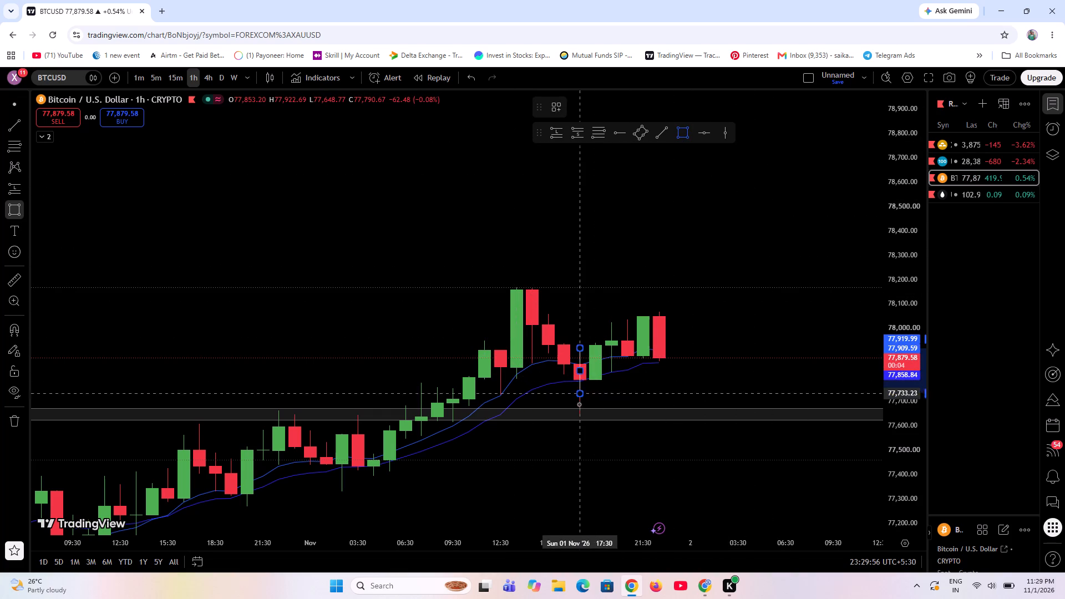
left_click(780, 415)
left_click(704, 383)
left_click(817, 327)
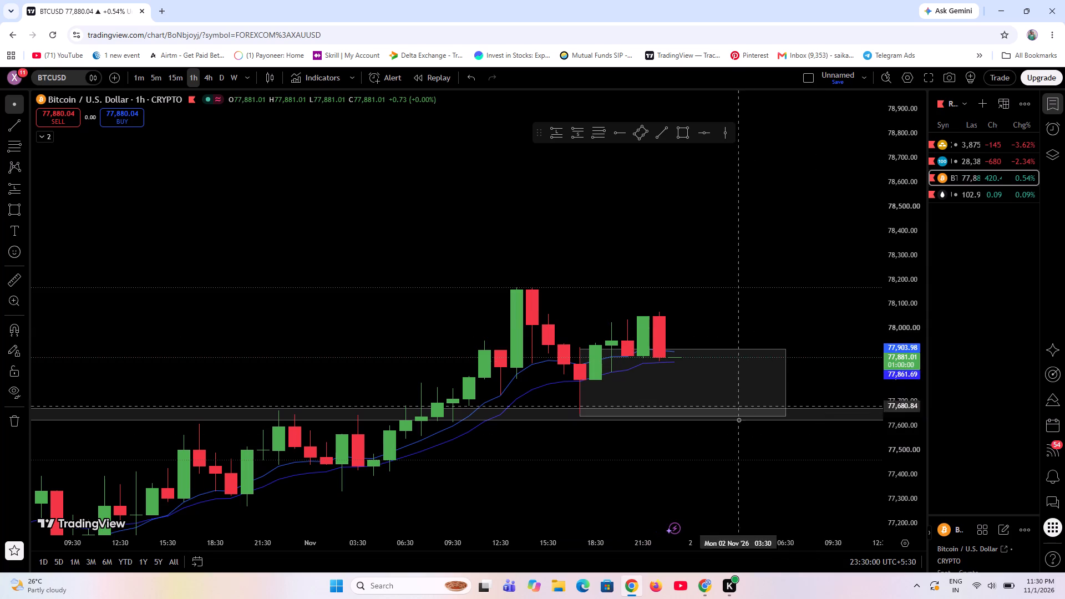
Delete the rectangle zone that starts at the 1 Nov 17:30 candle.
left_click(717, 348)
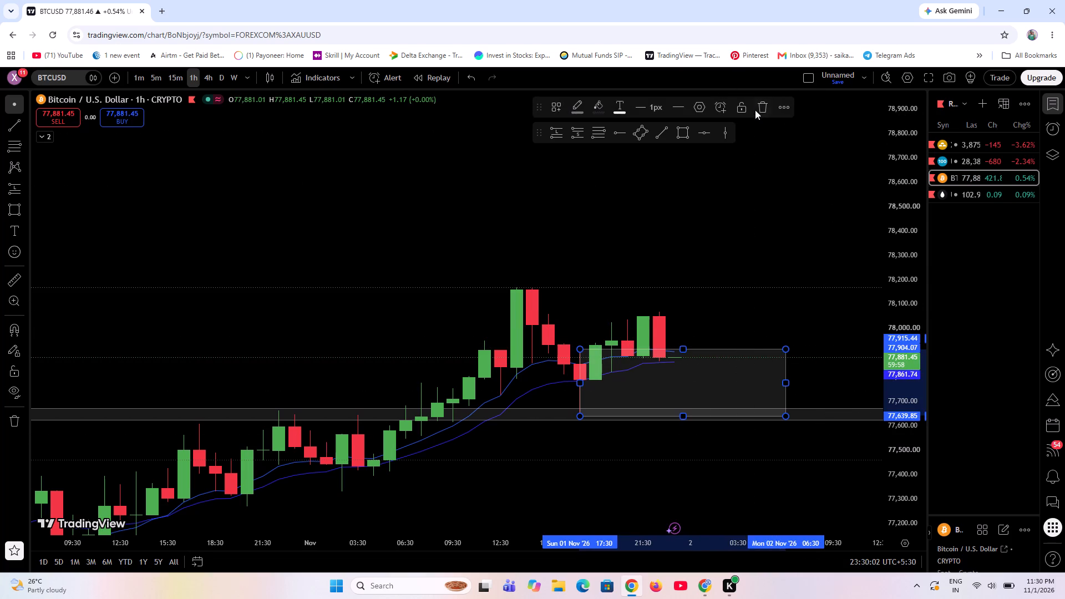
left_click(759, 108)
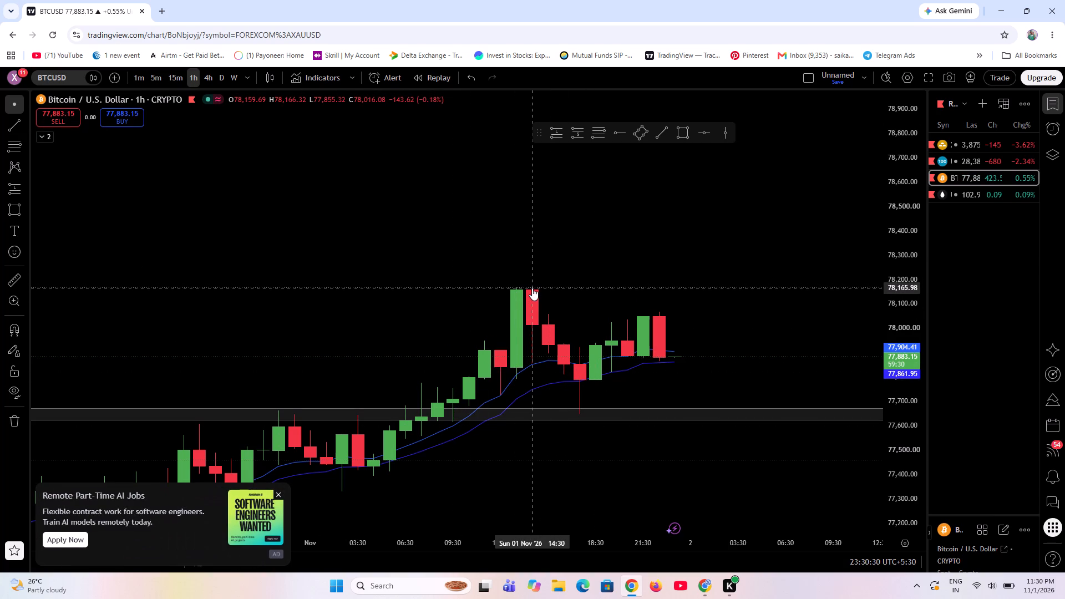
Draw a trend line from the 1 Nov 13:30 high at about 78,175 to 23:30 at about 78,161.
left_click(663, 135)
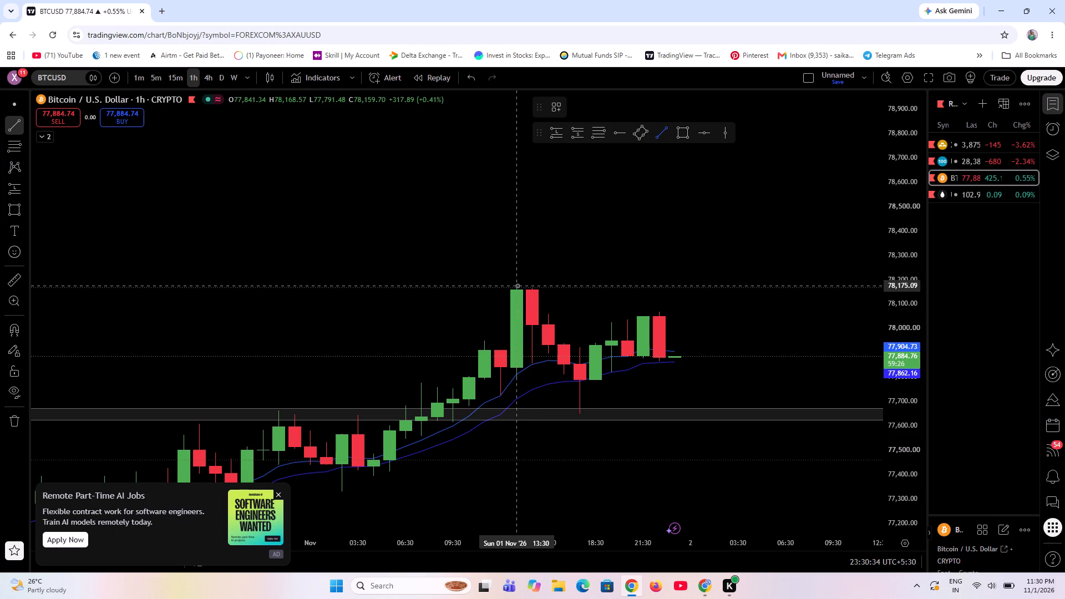
left_click(518, 286)
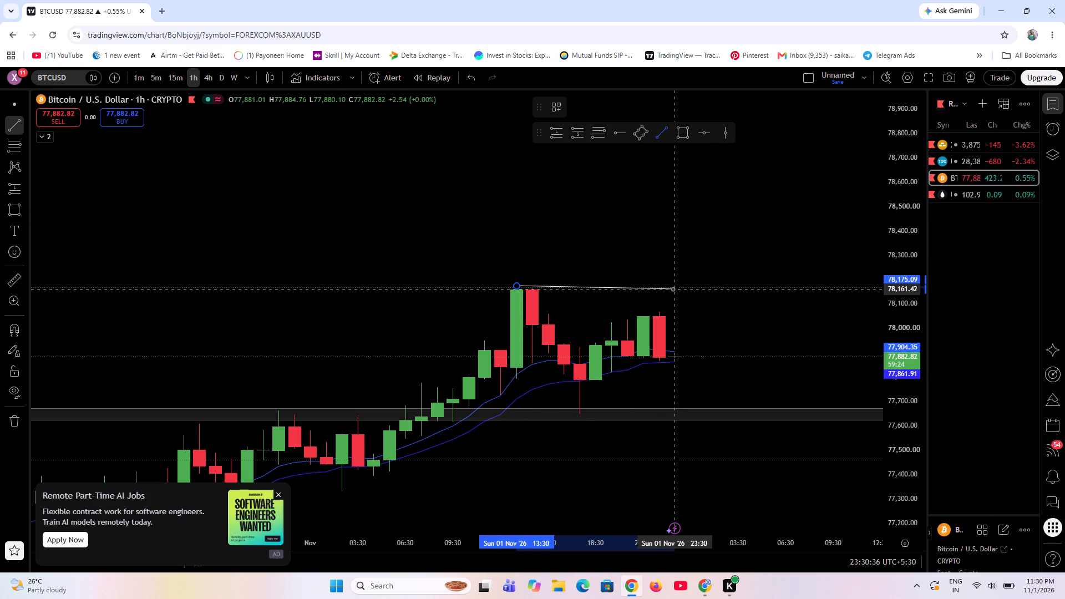
left_click(673, 289)
left_click(739, 286)
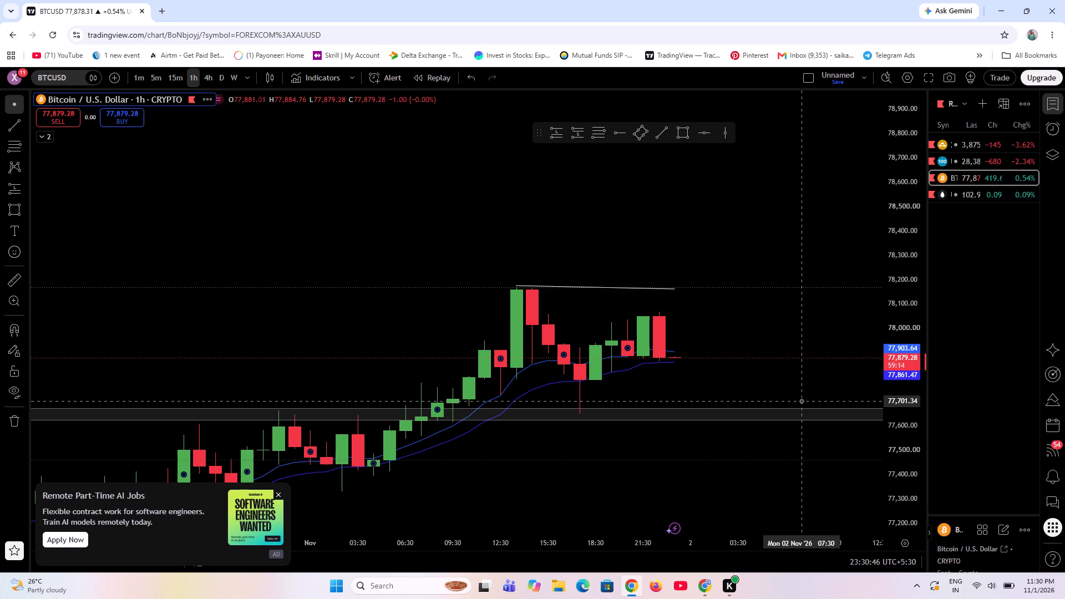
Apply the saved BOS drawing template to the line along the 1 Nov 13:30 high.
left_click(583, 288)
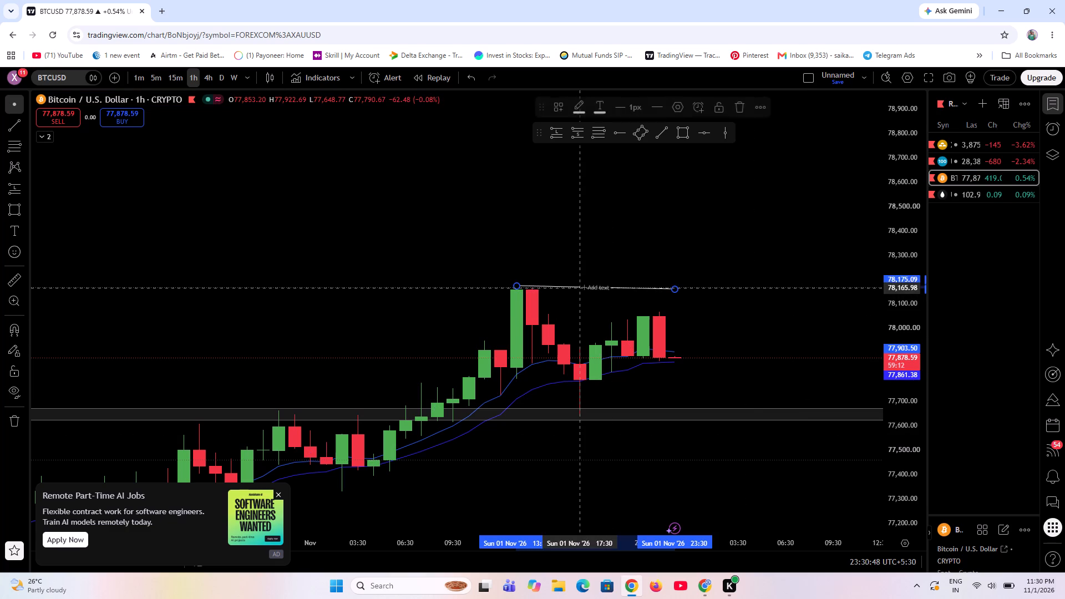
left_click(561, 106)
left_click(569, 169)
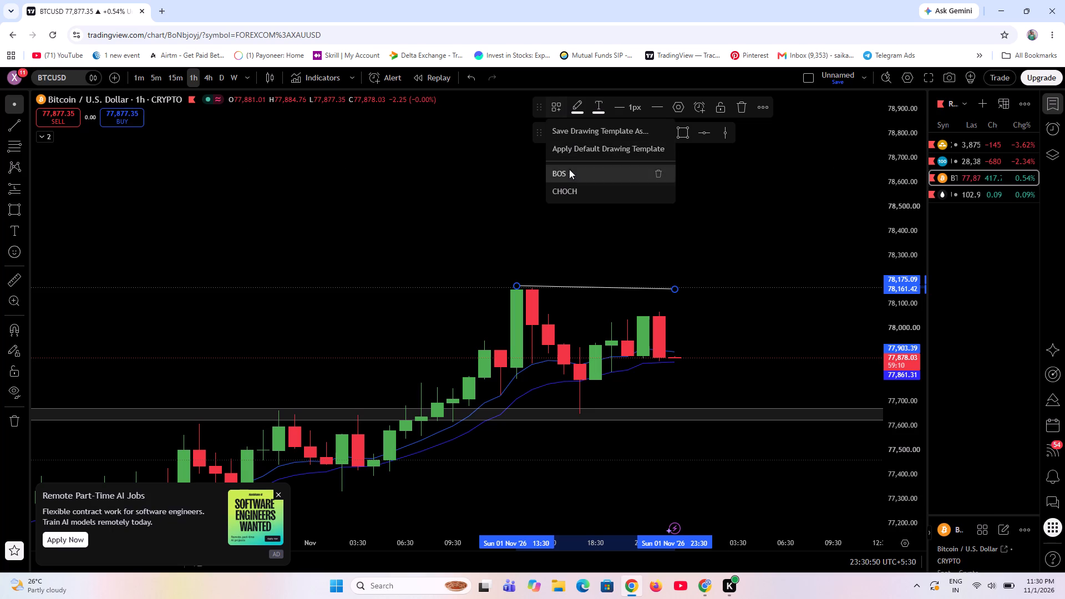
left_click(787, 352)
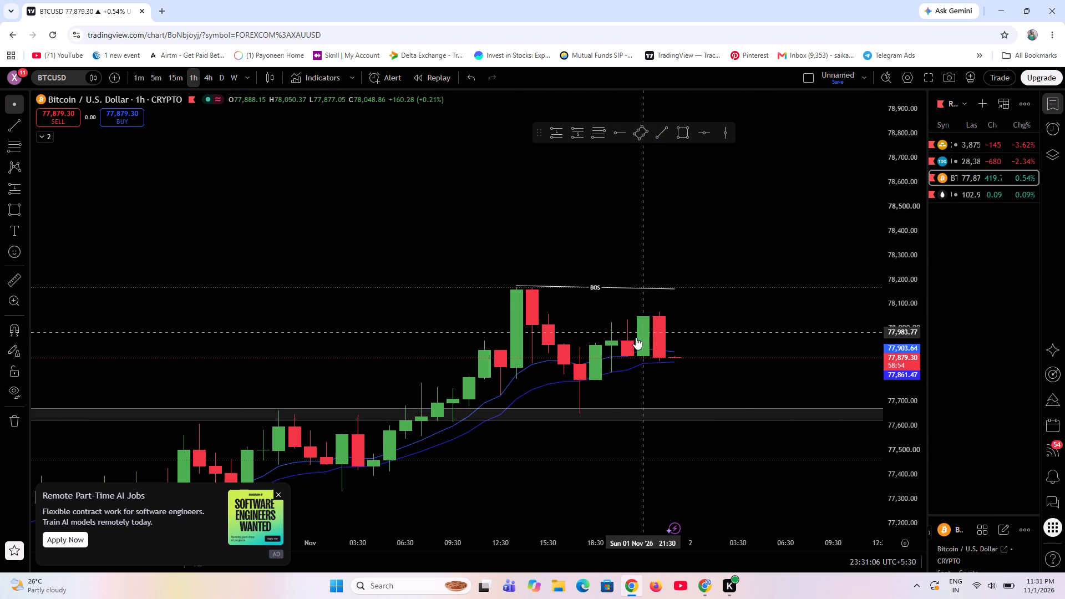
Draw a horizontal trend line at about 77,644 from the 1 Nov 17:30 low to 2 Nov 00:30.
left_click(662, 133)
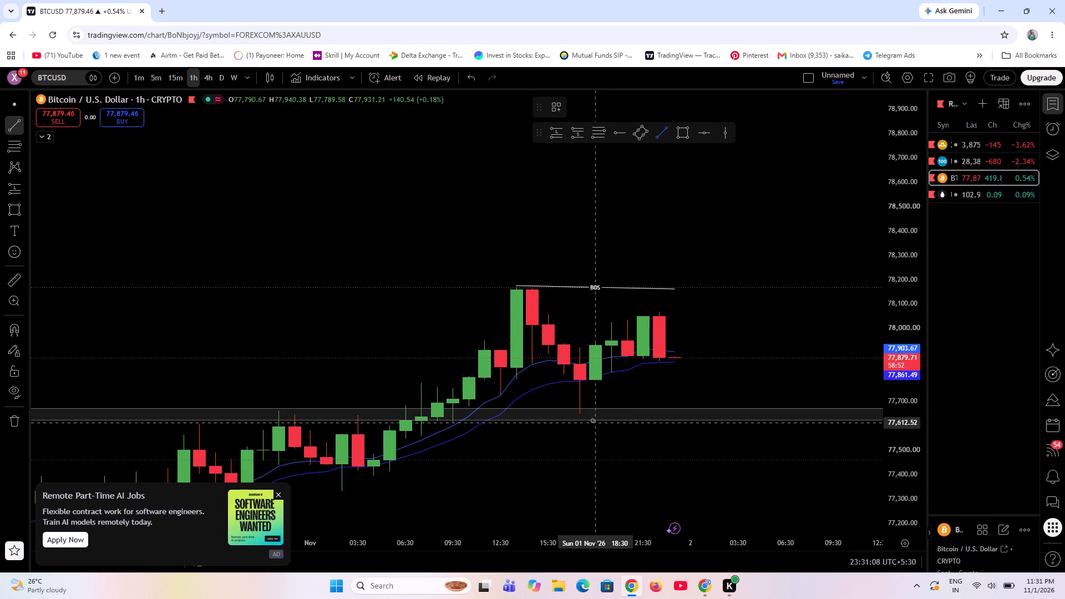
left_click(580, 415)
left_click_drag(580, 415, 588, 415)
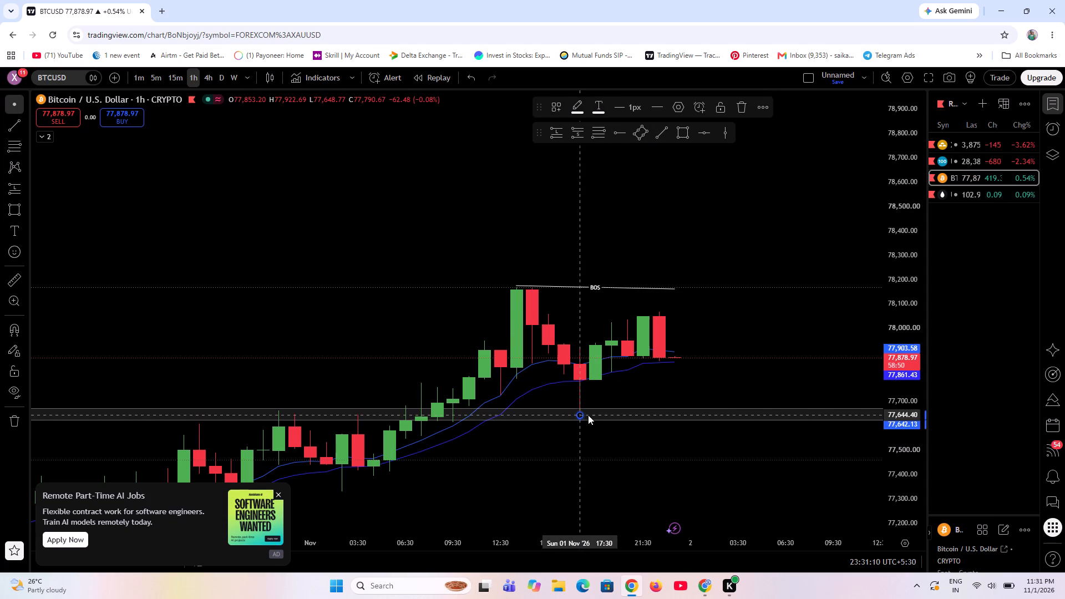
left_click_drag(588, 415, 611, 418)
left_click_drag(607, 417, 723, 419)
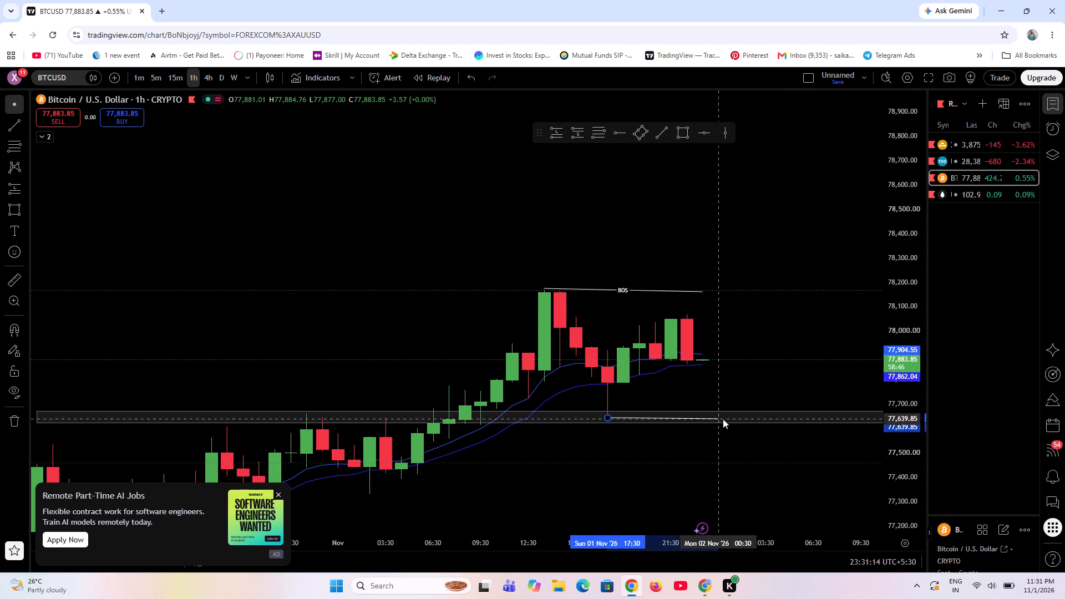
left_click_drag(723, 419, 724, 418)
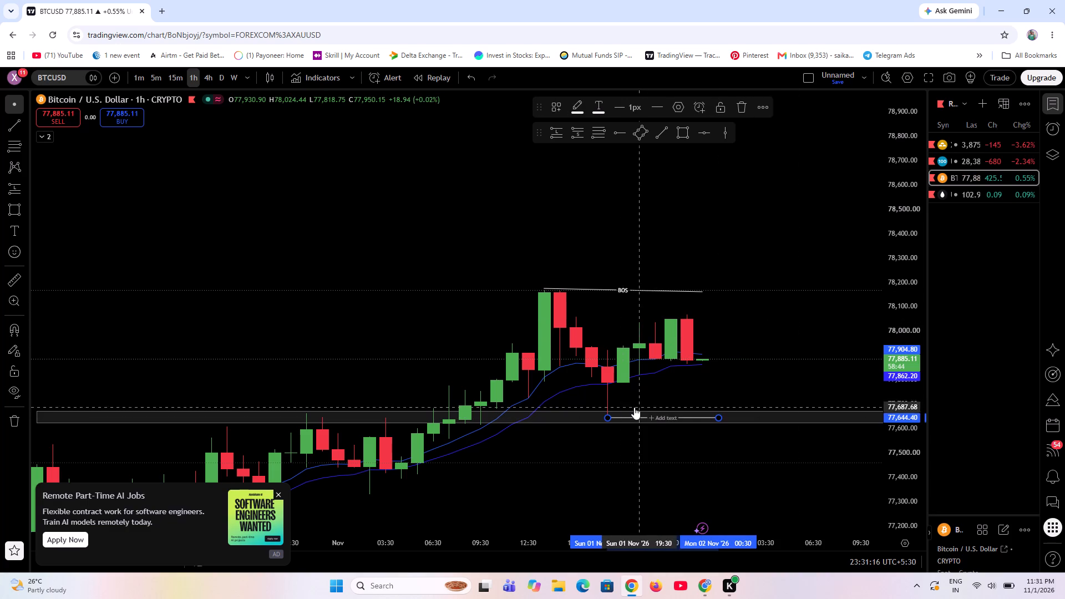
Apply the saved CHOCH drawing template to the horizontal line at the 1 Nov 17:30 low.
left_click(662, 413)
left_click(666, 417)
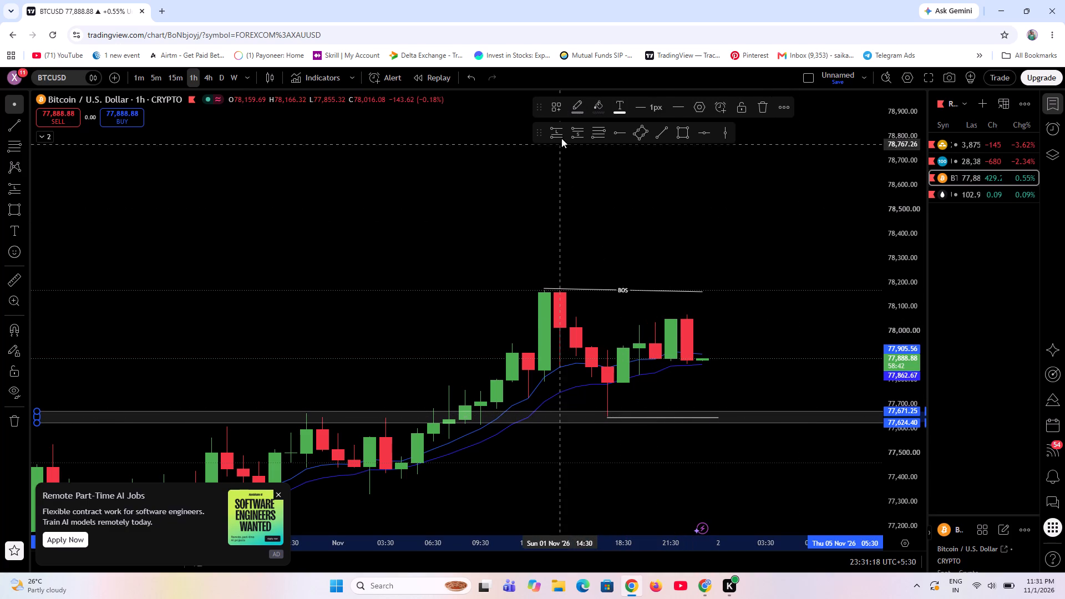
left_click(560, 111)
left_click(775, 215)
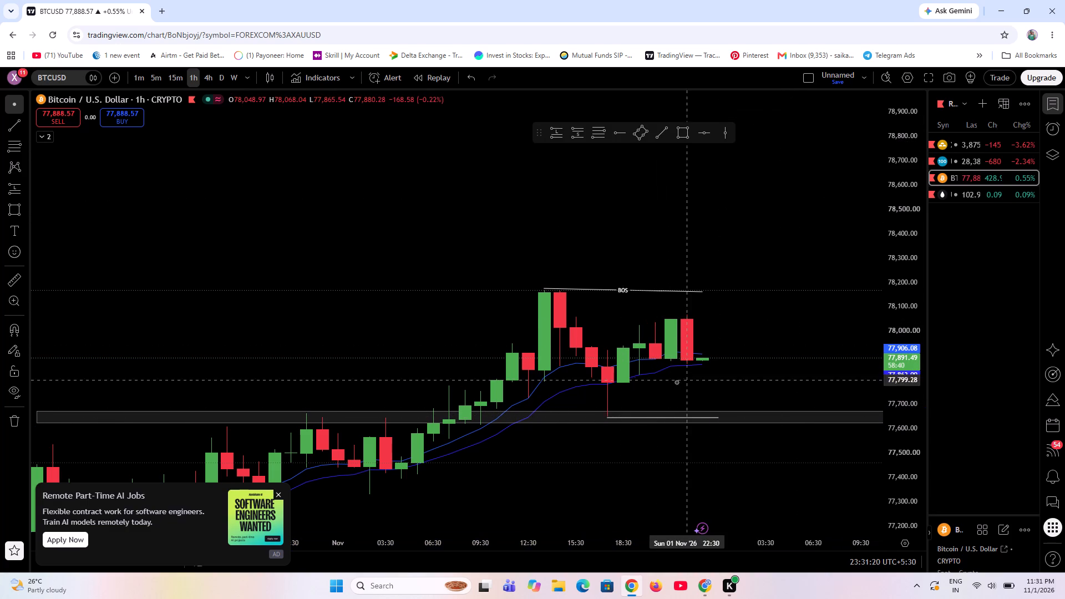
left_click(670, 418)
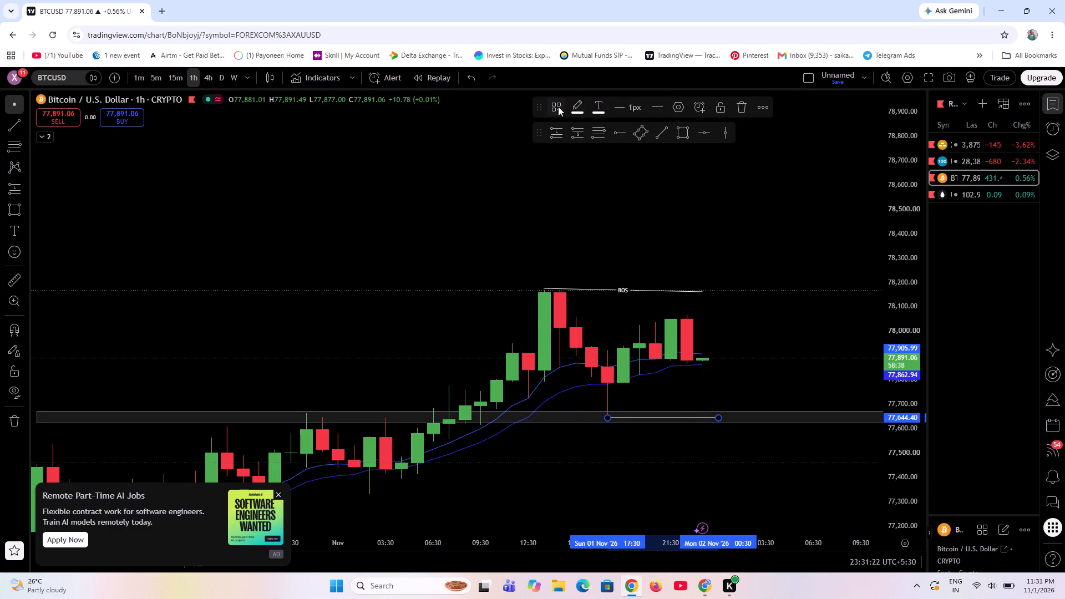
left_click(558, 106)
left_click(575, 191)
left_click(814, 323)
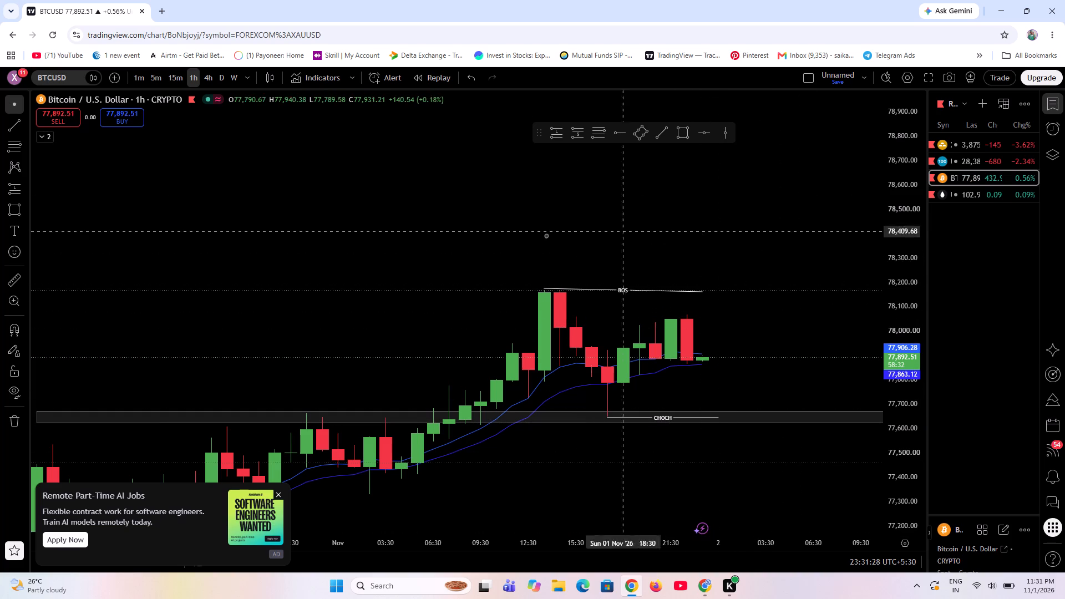
Switch to the 15m timeframe and delete both the CHOCH line and the BOS line.
left_click(173, 80)
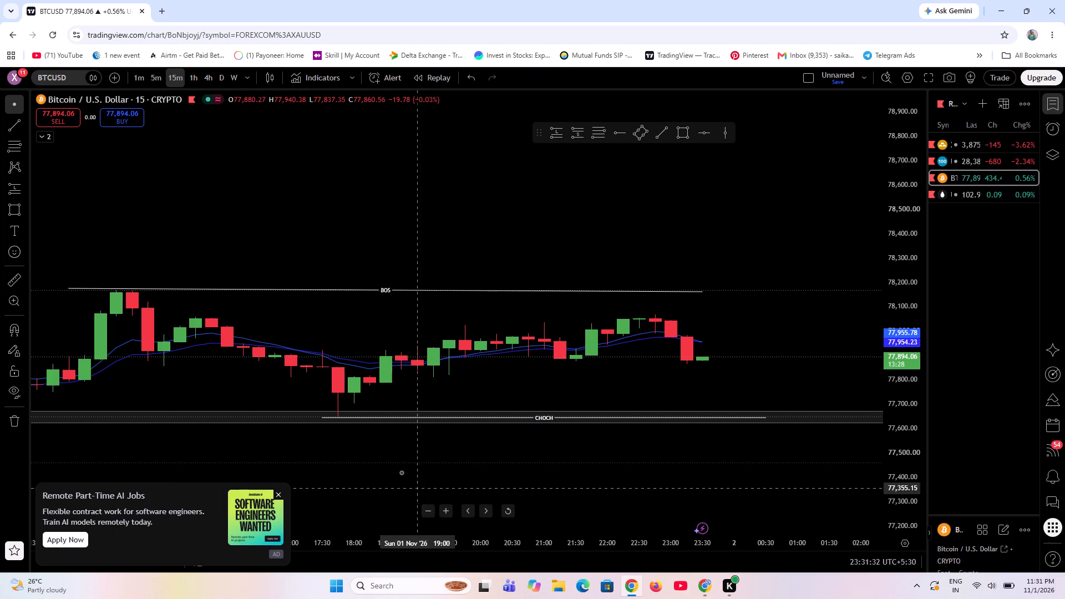
scroll(397, 468, "down", 5)
scroll(909, 450, "up", 9)
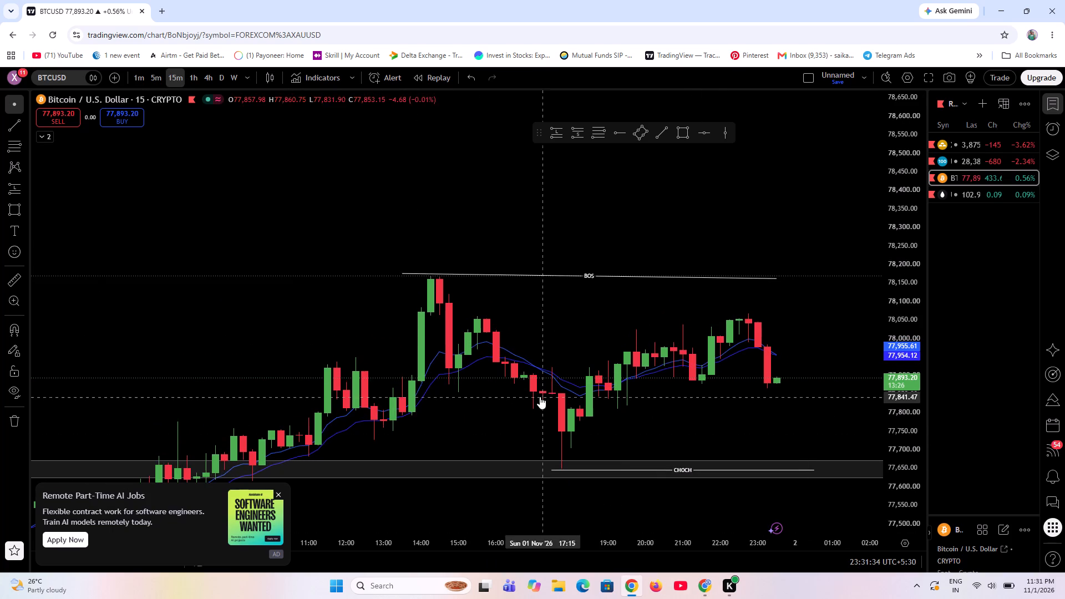
scroll(535, 400, "up", 3)
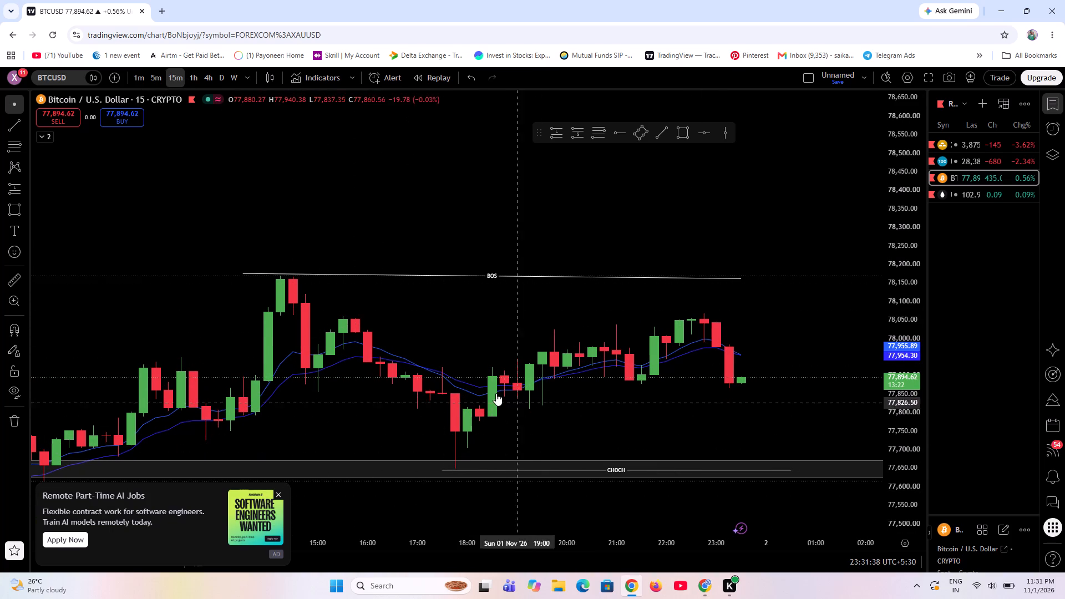
left_click(589, 470)
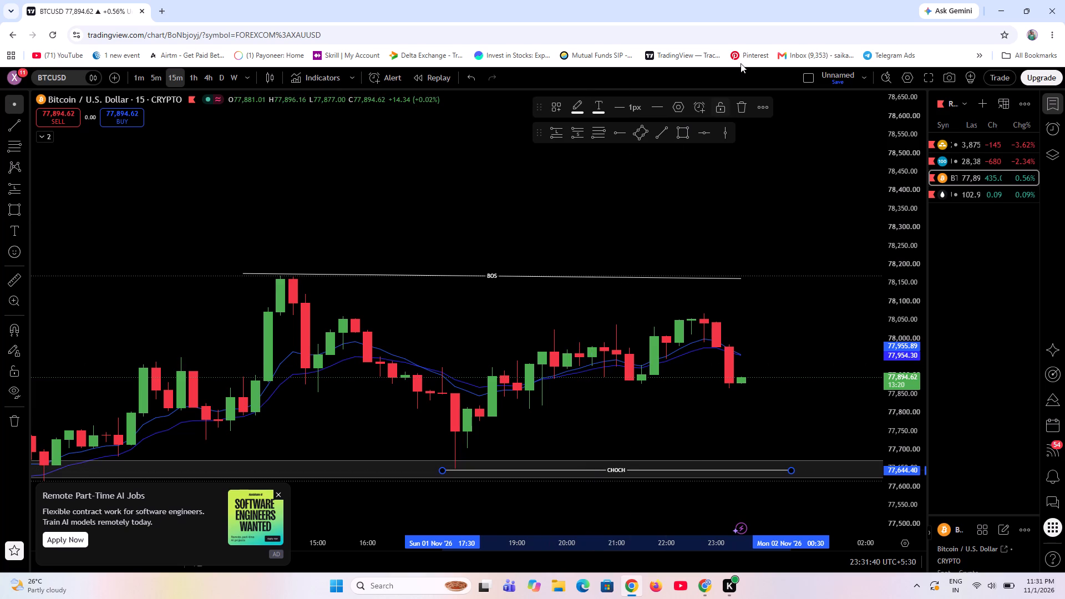
left_click(739, 104)
left_click(620, 277)
left_click(738, 106)
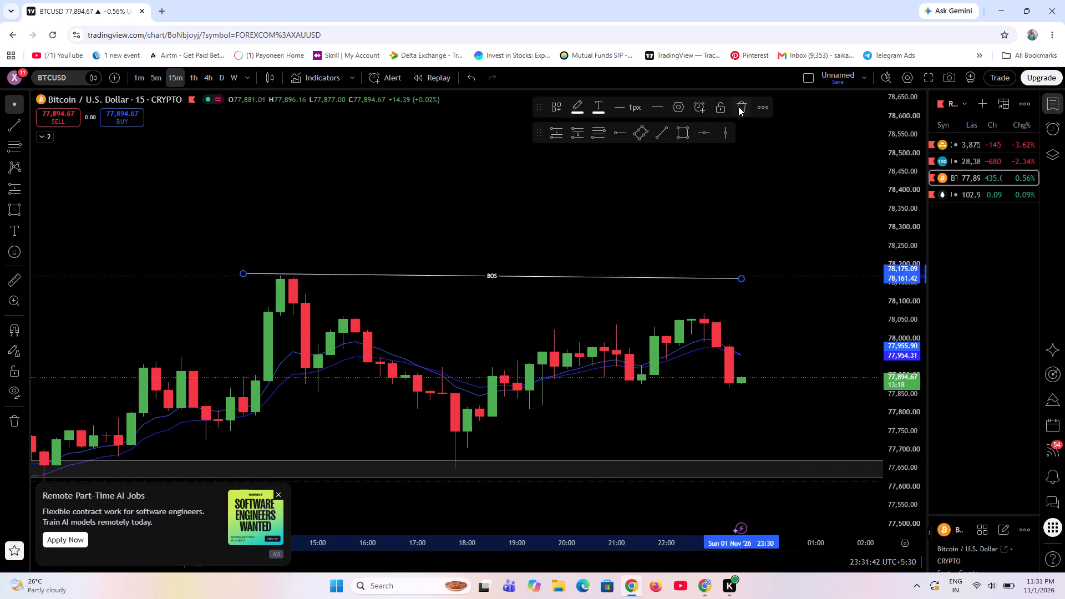
On the 1h timeframe, draw a descending trend line from the 1 Nov 13:30 high at about 78,166 to 23:30 at about 78,044.
left_click(189, 78)
scroll(721, 473, "down", 3)
scroll(651, 466, "up", 9)
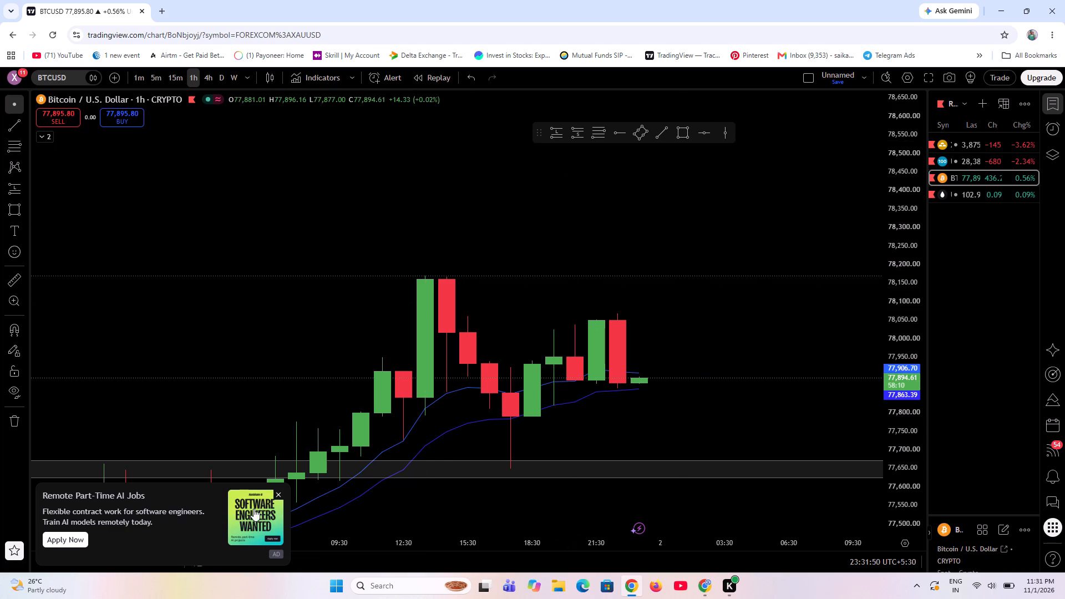
scroll(915, 436, "down", 4)
left_click_drag(336, 485, 418, 471)
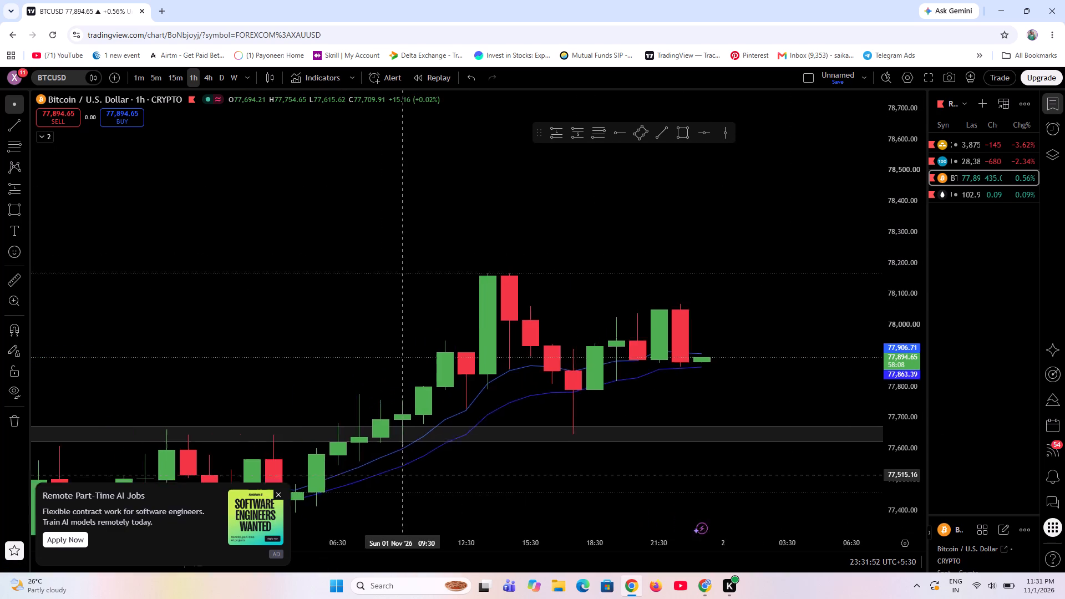
left_click_drag(418, 471, 438, 462)
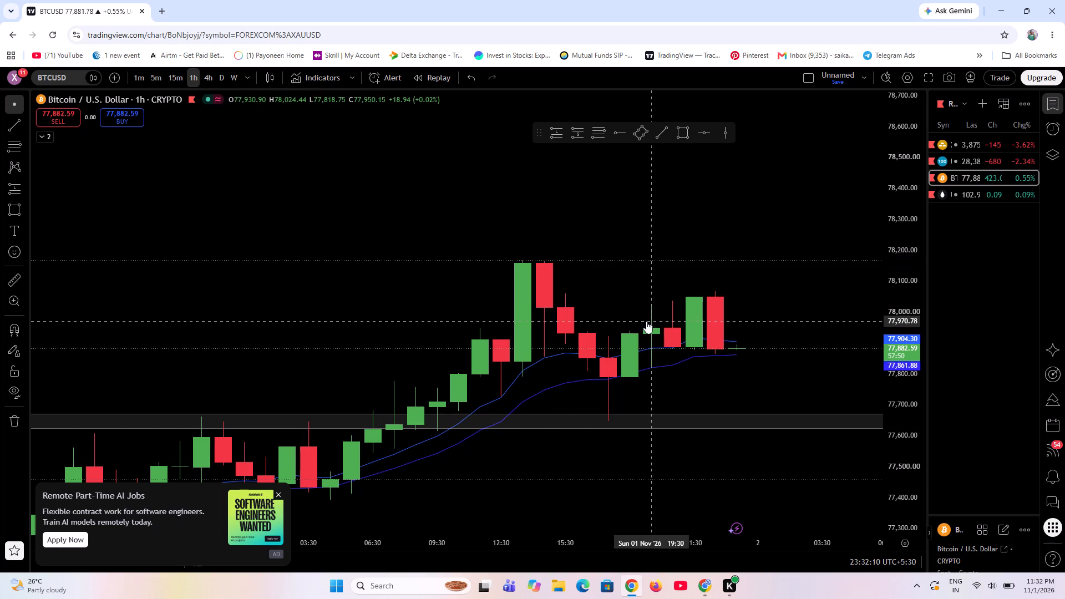
left_click(658, 134)
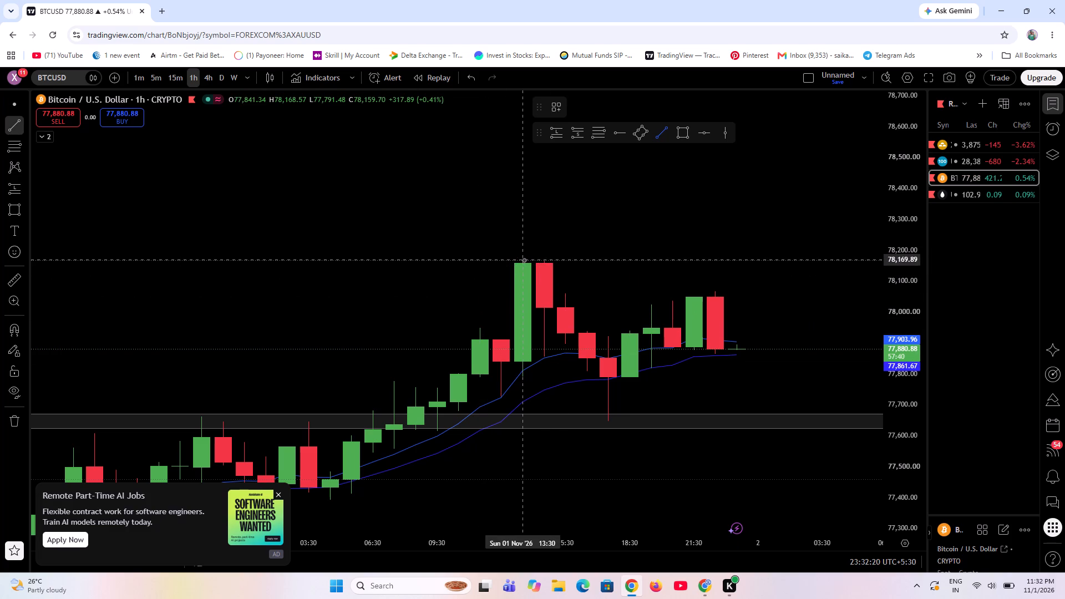
left_click(524, 261)
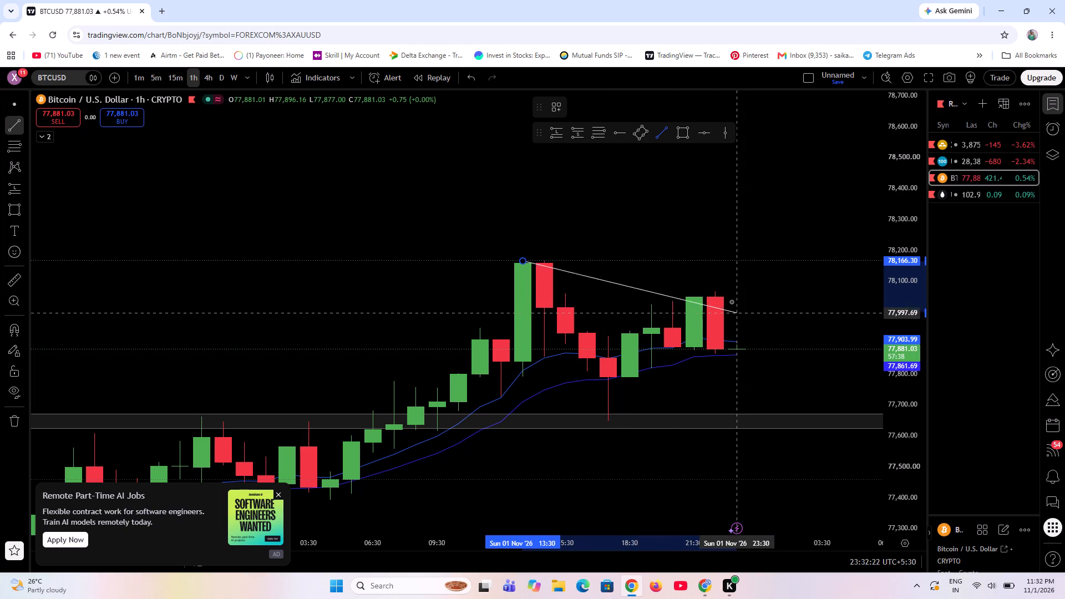
left_click(734, 298)
left_click(843, 298)
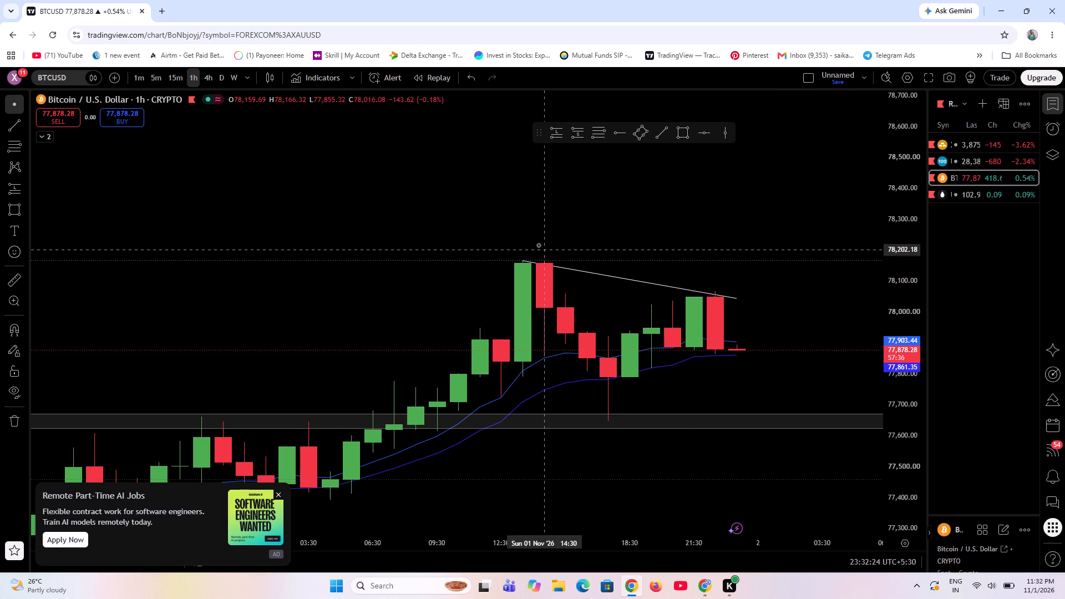
Raise the descending trend line's start to about 78,182 and extend its far end to about 02:30 on 2 Nov, near 78,020.
left_click_drag(523, 258, 518, 254)
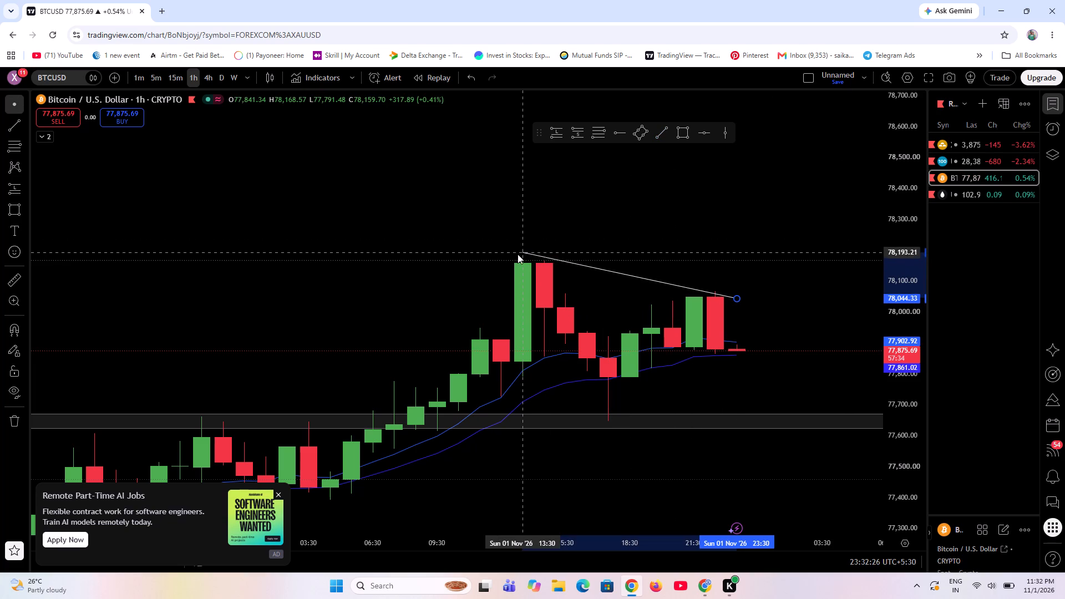
left_click_drag(518, 254, 514, 256)
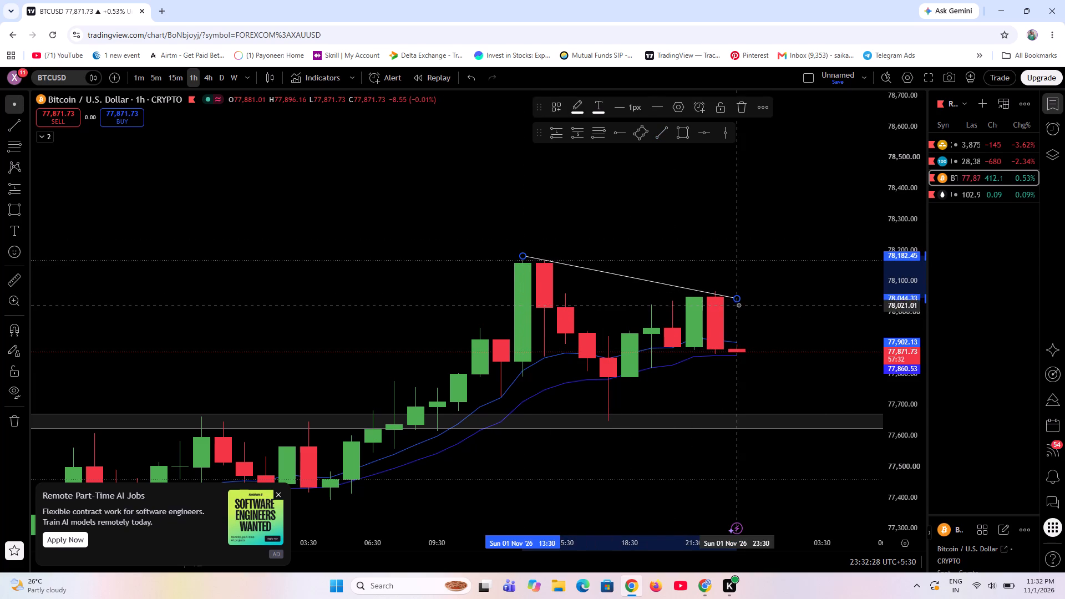
left_click_drag(736, 297, 792, 307)
left_click(792, 307)
left_click(787, 375)
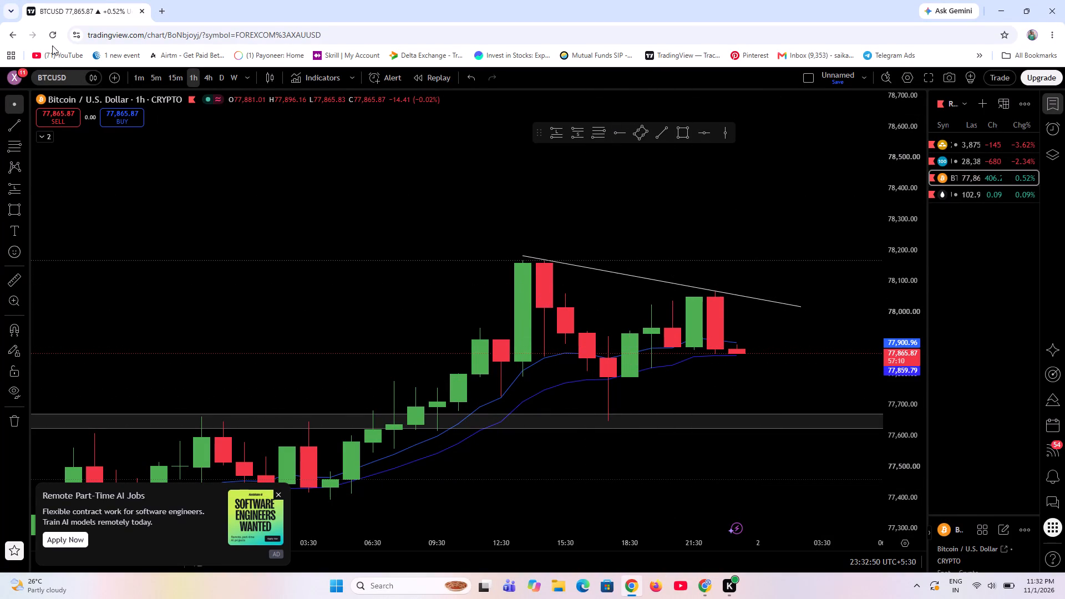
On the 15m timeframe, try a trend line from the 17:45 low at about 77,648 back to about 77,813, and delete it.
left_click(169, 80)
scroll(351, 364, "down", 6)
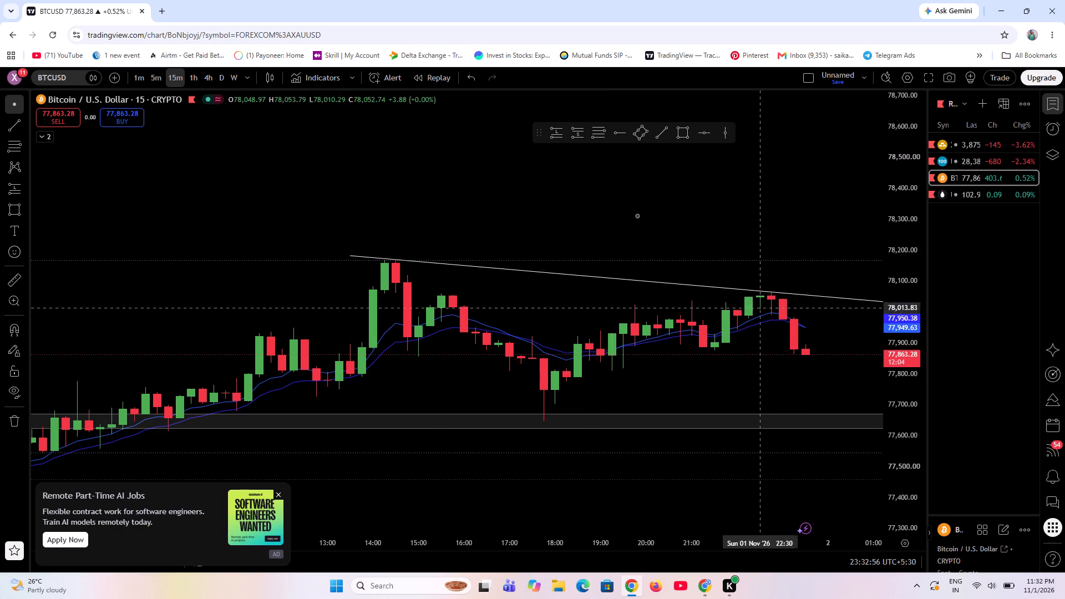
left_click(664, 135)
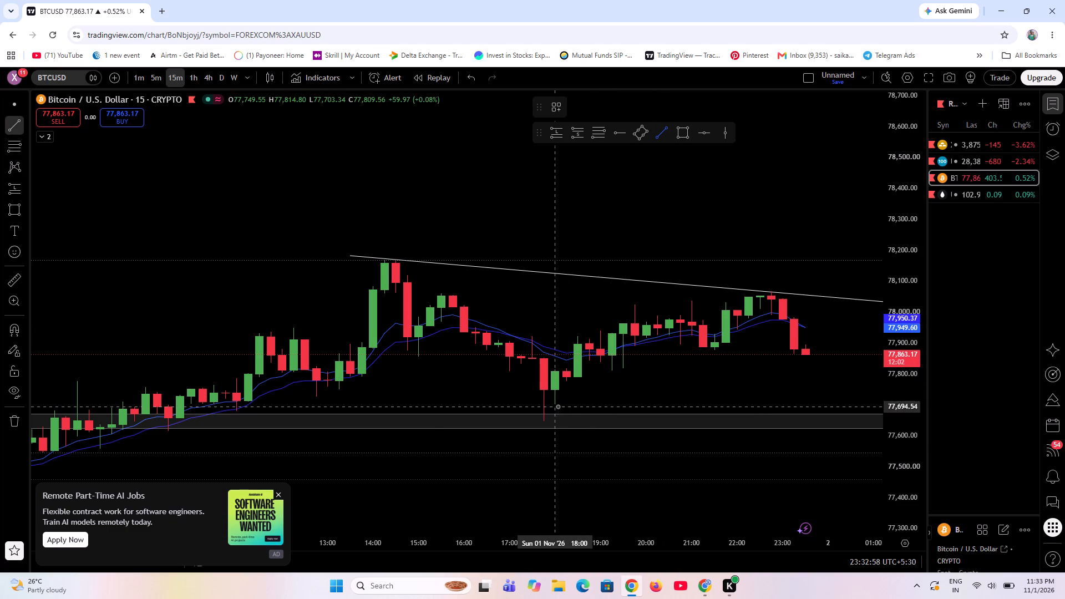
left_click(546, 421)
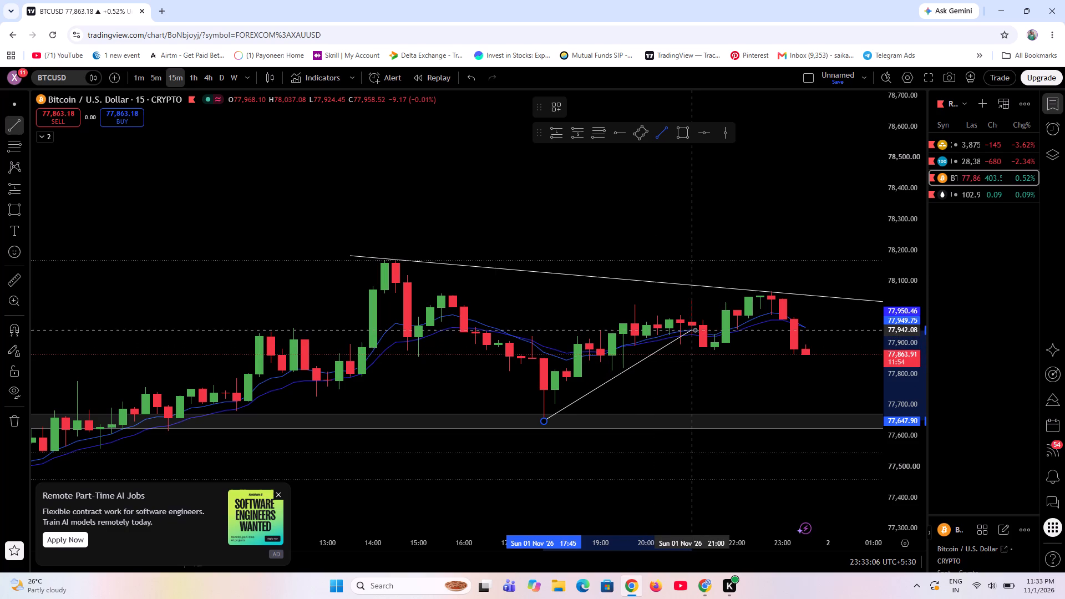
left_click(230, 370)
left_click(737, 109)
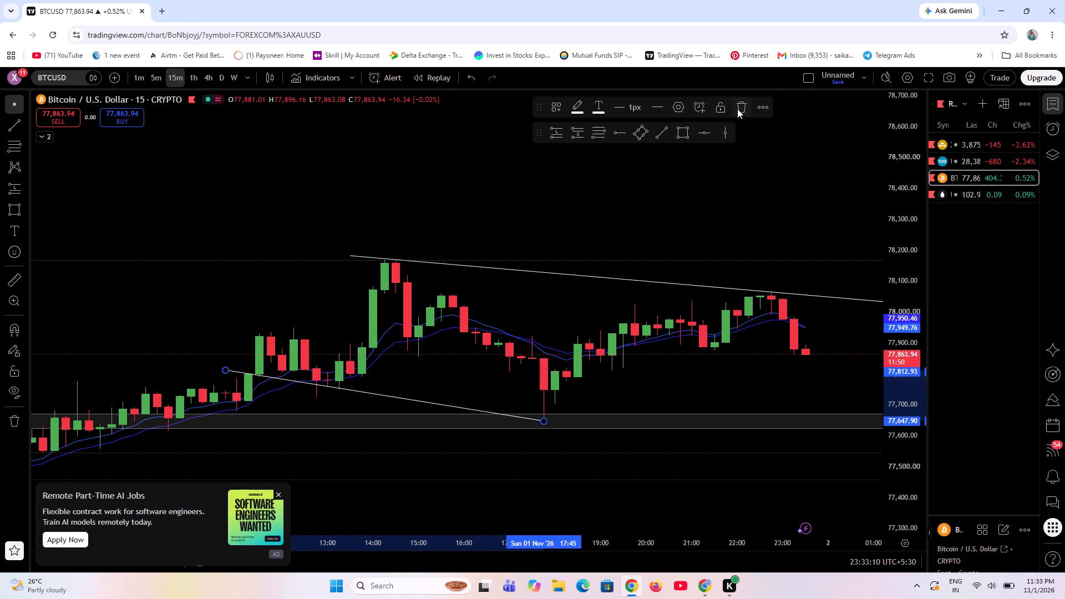
Examine Bitcoin's recent candles between the descending trend line and the price zone on the 15m and 5m timeframes, returning to 15m.
scroll(574, 392, "up", 3)
scroll(917, 433, "up", 6)
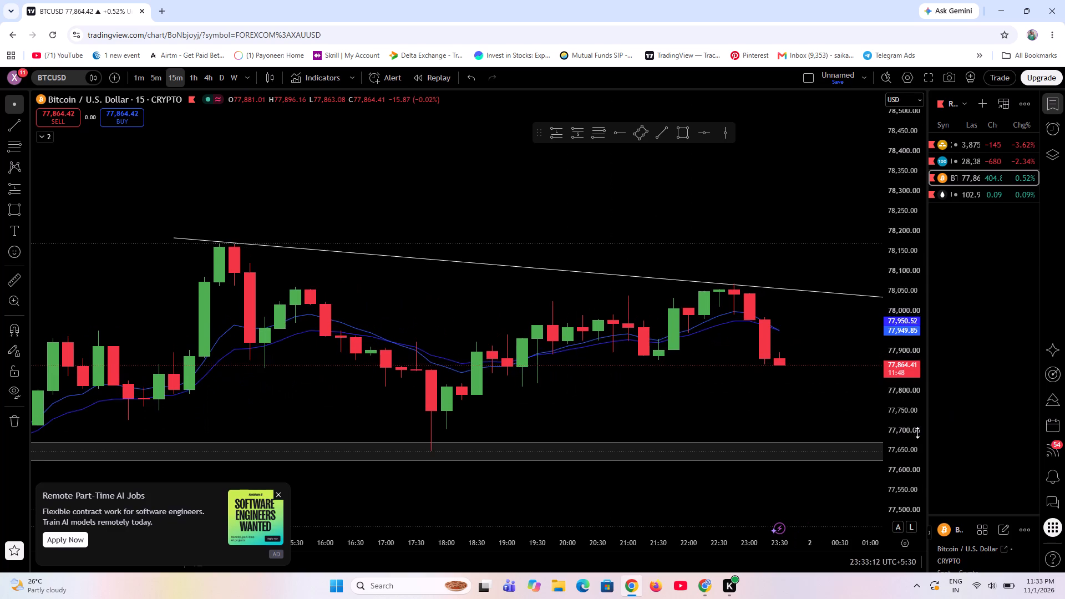
scroll(917, 433, "up", 12)
left_click_drag(561, 494, 535, 436)
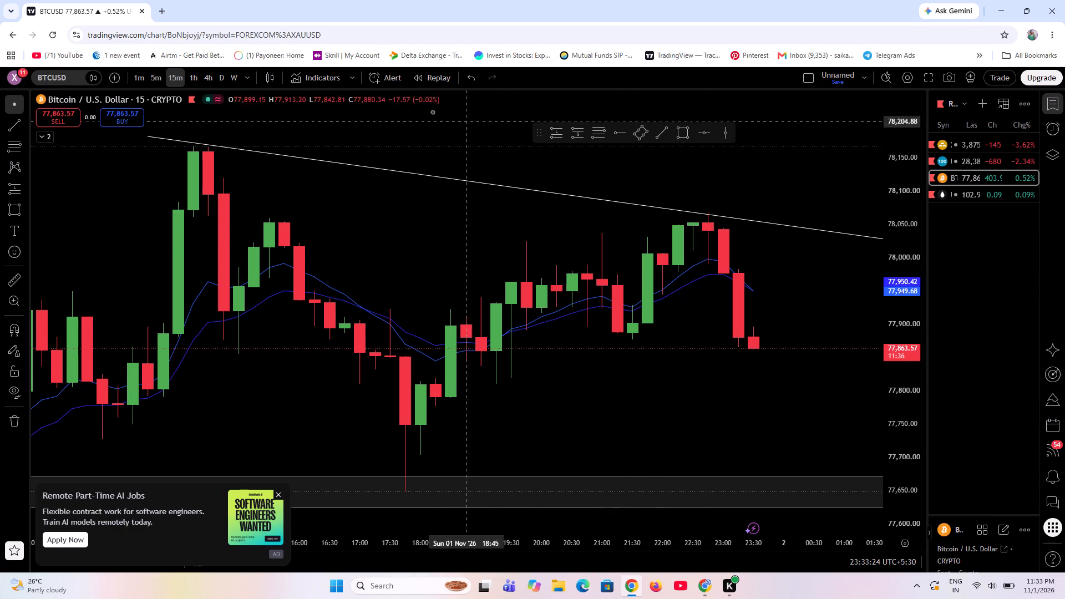
left_click(155, 82)
scroll(483, 447, "down", 5)
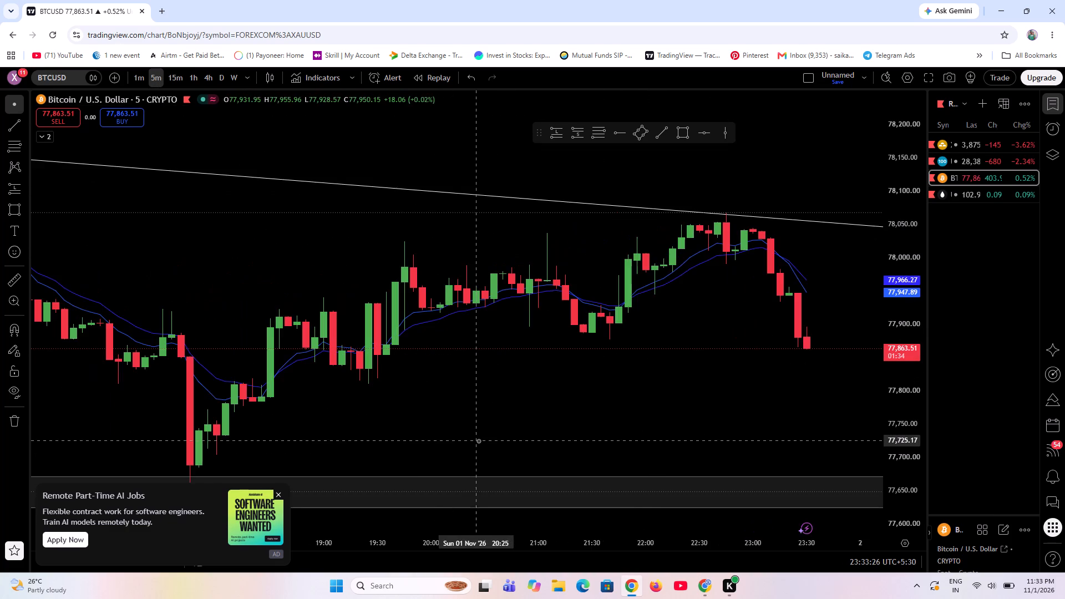
scroll(479, 441, "down", 6)
scroll(493, 444, "up", 9)
scroll(490, 446, "down", 4)
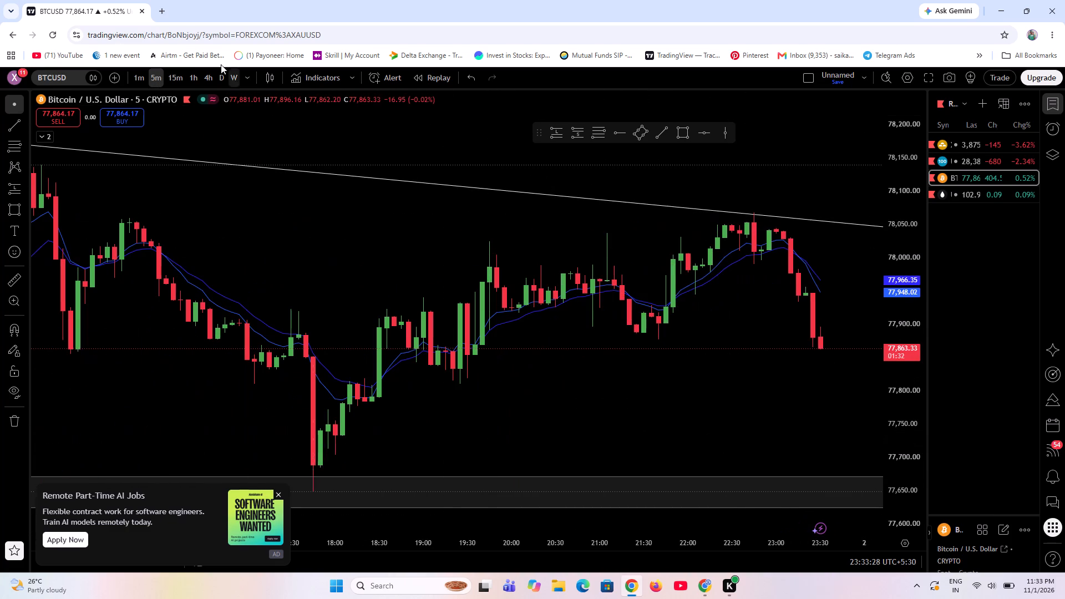
left_click(173, 72)
scroll(662, 450, "up", 3)
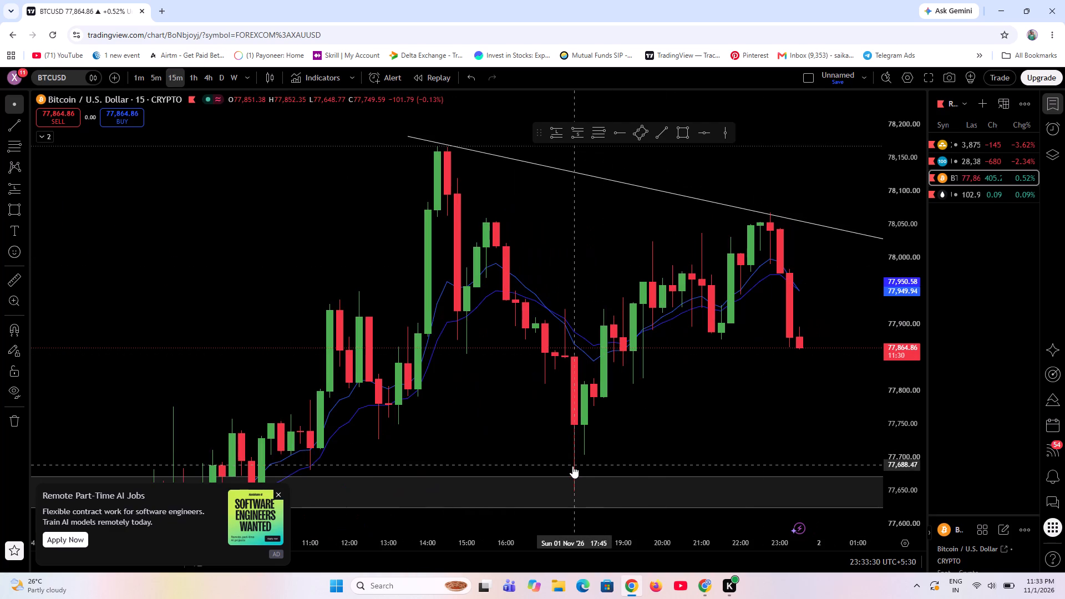
scroll(571, 466, "up", 2)
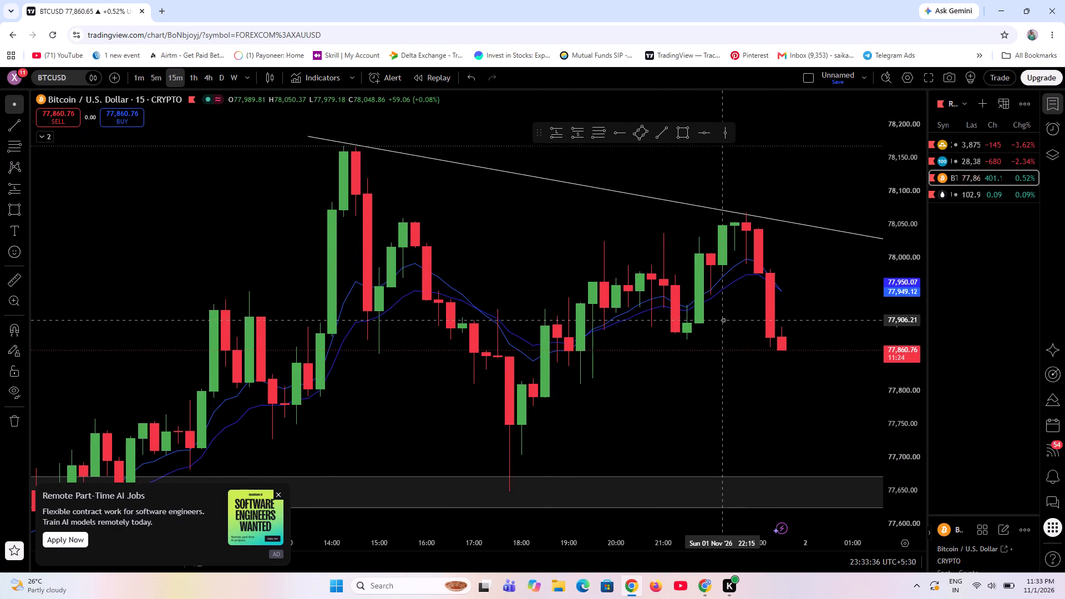
Draw a rectangle around Bitcoin's recent 15m high, from 22:30 to 02:15, between about 78,060 and 78,010.
scroll(640, 322, "up", 3)
scroll(483, 359, "down", 2)
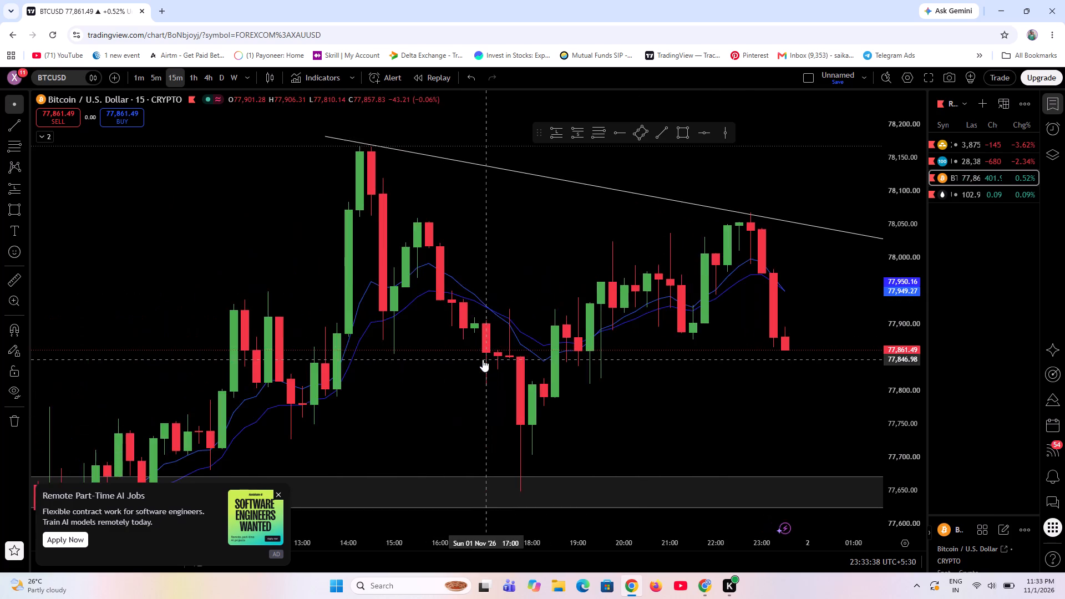
scroll(483, 359, "down", 2)
scroll(483, 359, "up", 5)
left_click_drag(681, 373, 505, 366)
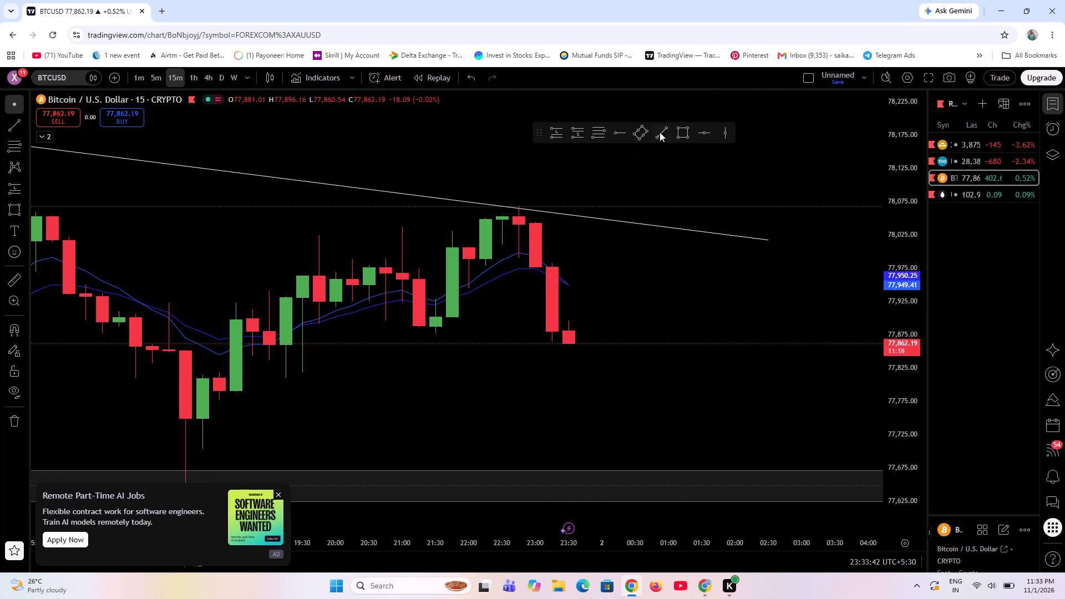
left_click(686, 133)
left_click(502, 212)
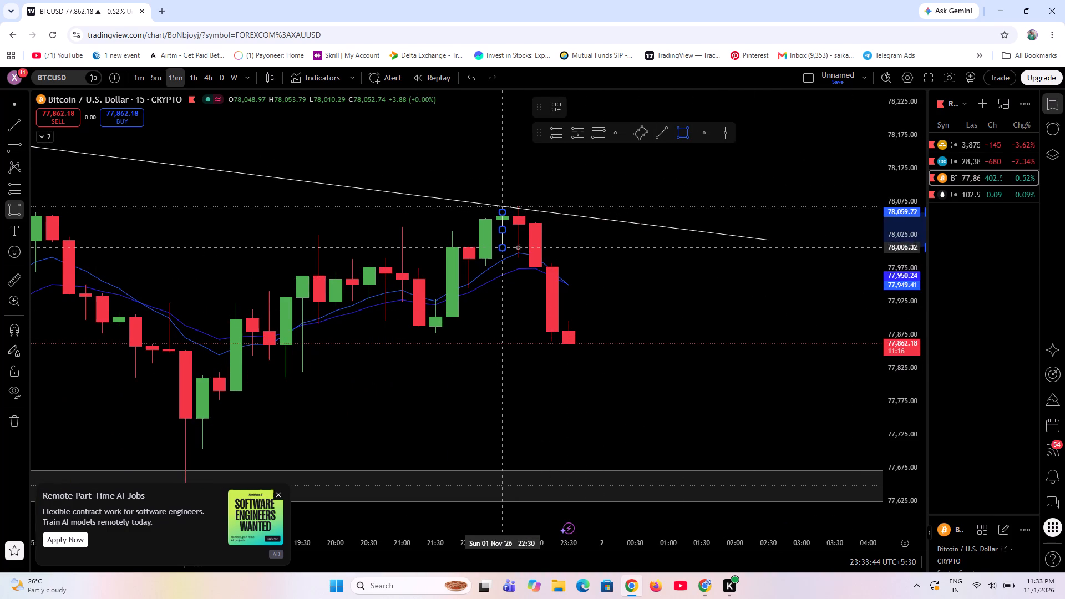
left_click(758, 242)
left_click(713, 300)
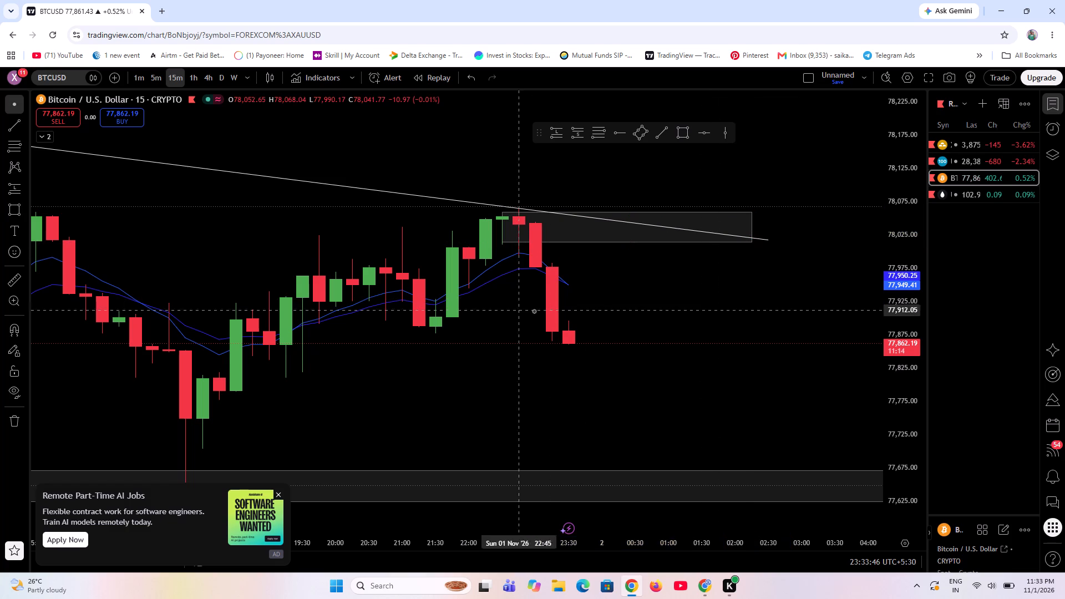
left_click(628, 241)
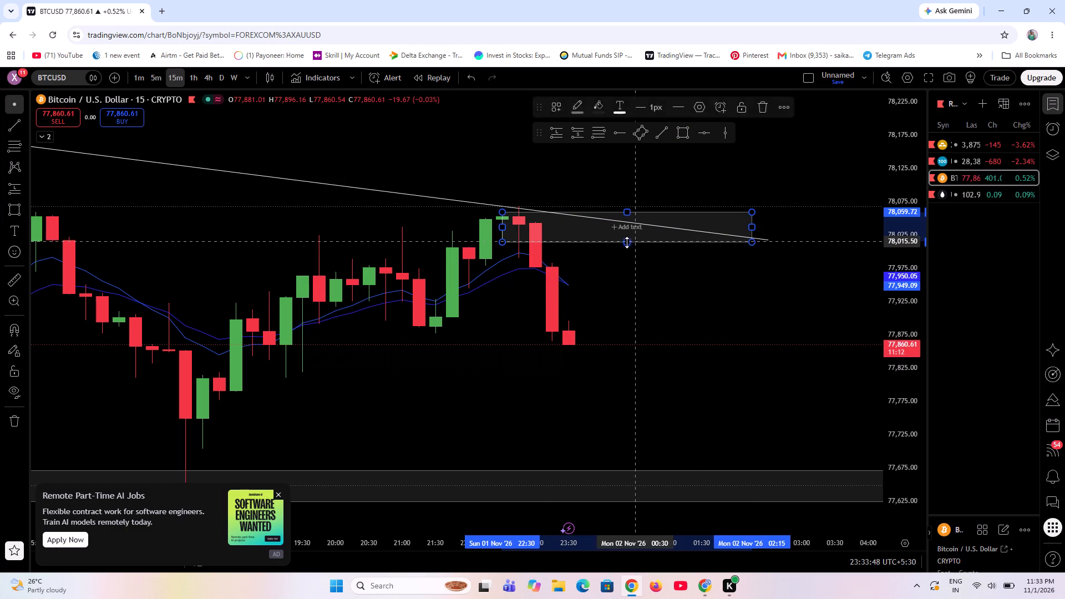
left_click_drag(615, 287, 615, 282)
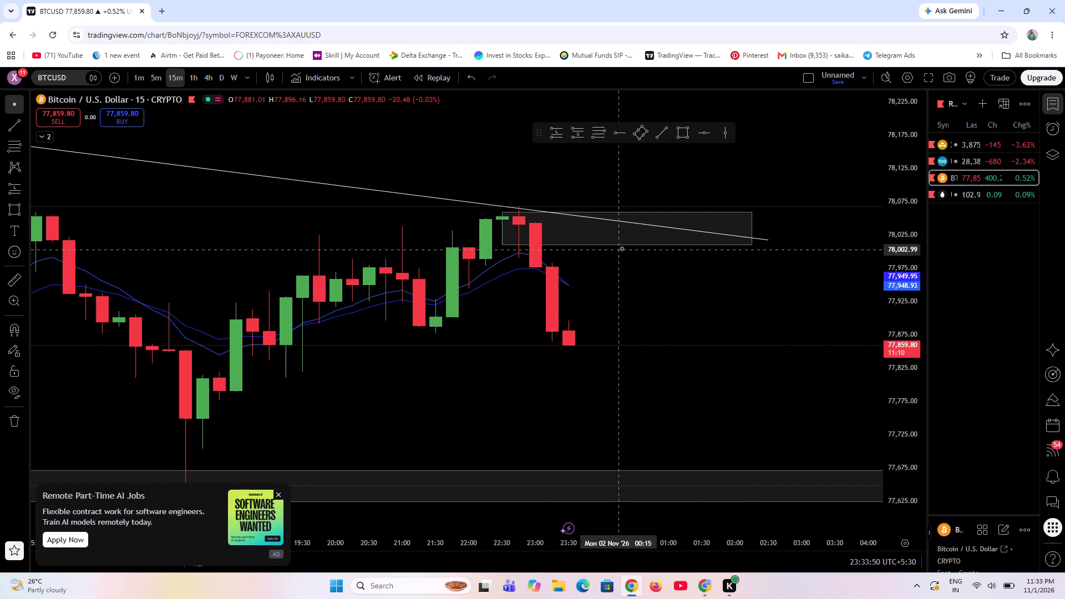
Apply the OB drawing template to the new rectangle at the recent high.
left_click(620, 243)
left_click(552, 105)
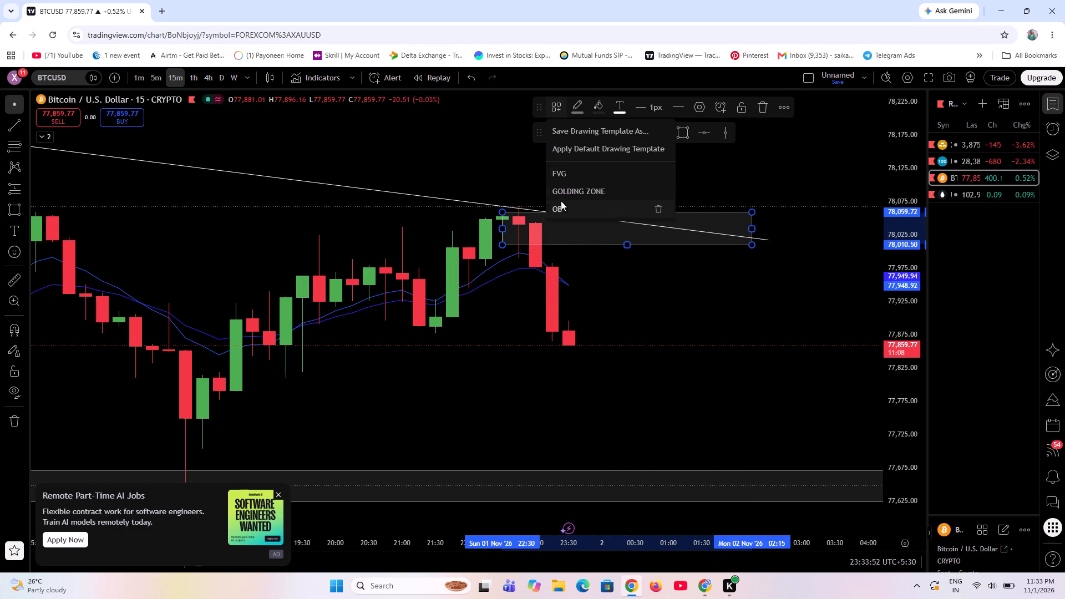
left_click(561, 201)
left_click(596, 288)
left_click(657, 272)
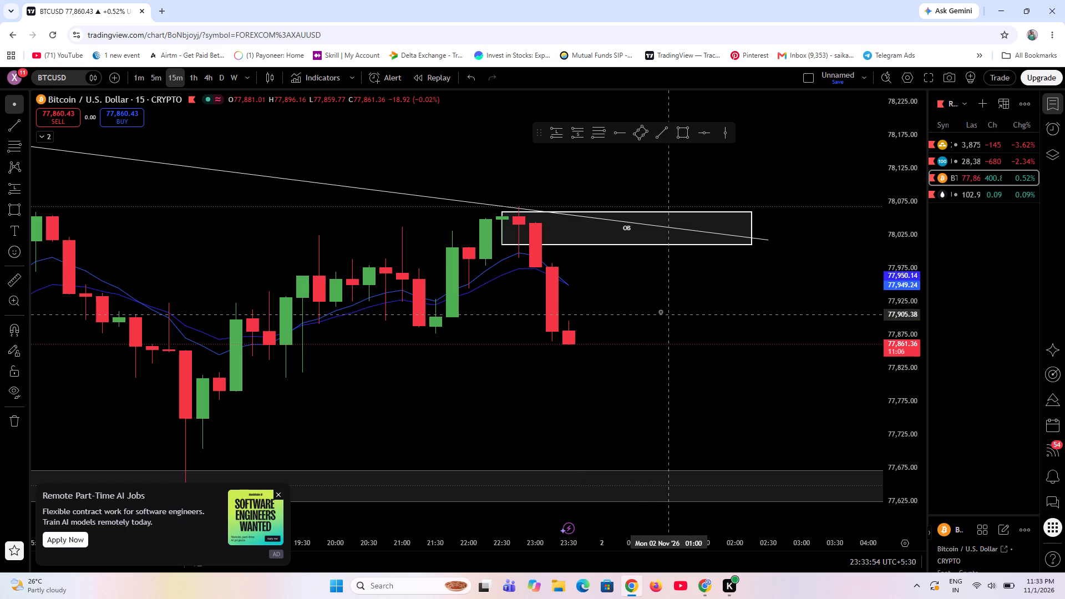
Delete the descending trend line that crosses the OB zone.
left_click(765, 239)
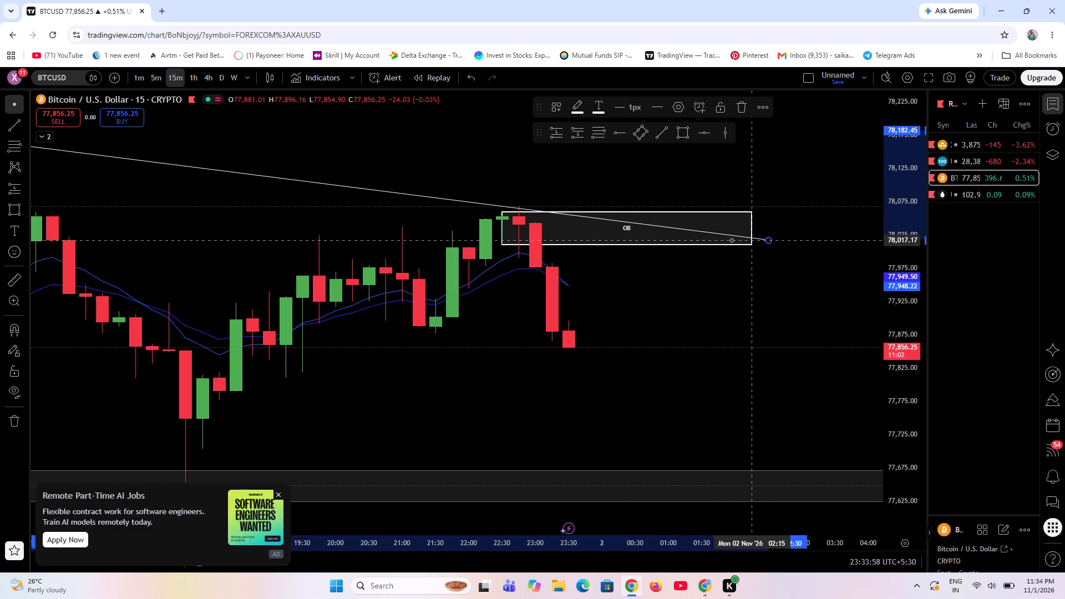
left_click(738, 108)
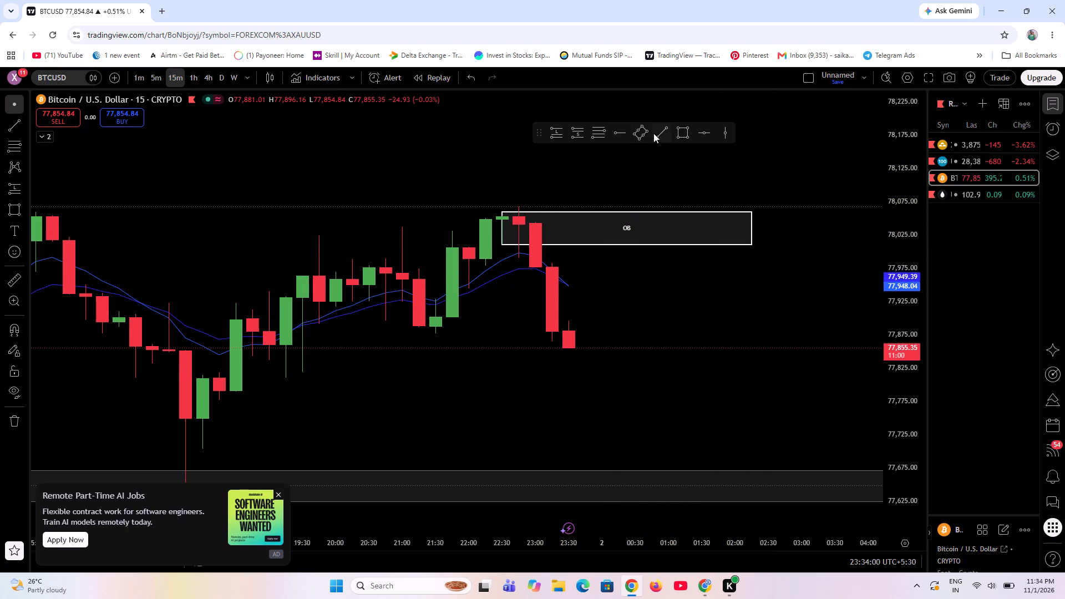
Draw a rectangle below the OB zone from 22:45 at about 77,975 to 03:15 at about 77,899, using the FVG template.
left_click(679, 139)
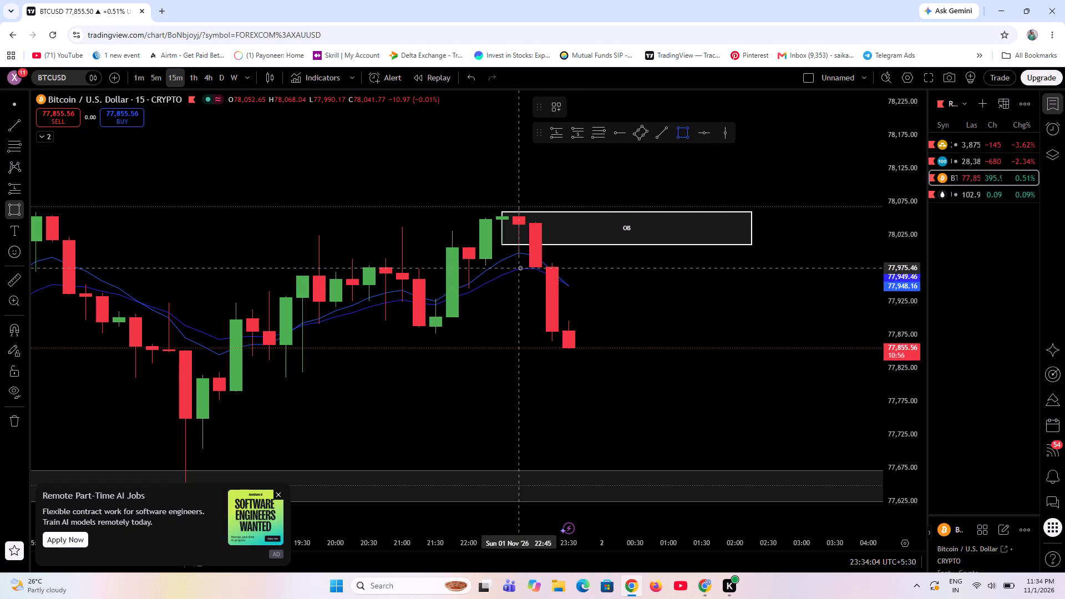
left_click(520, 268)
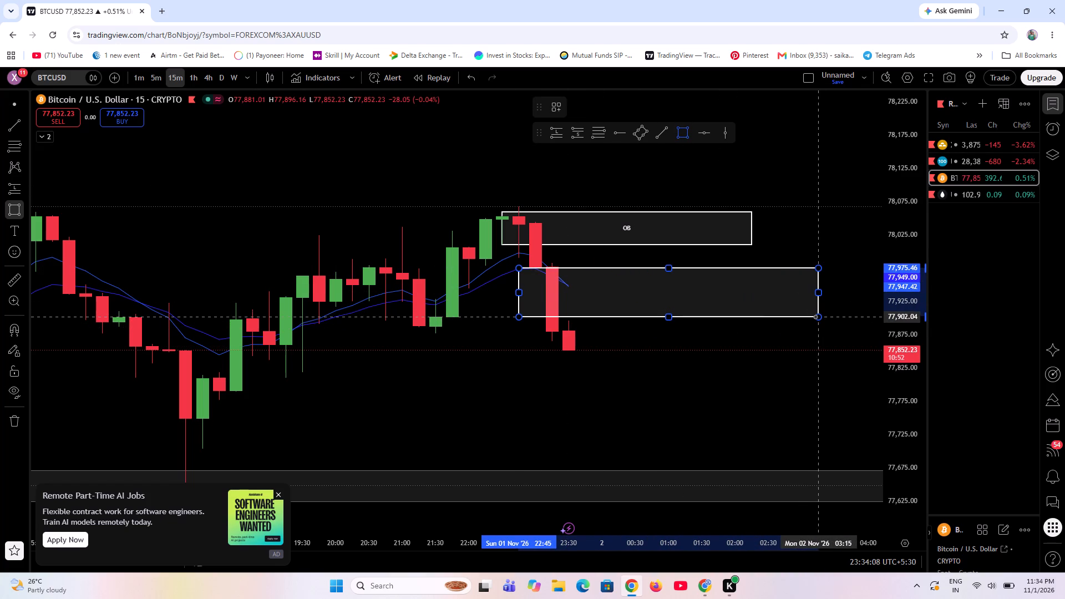
left_click(816, 319)
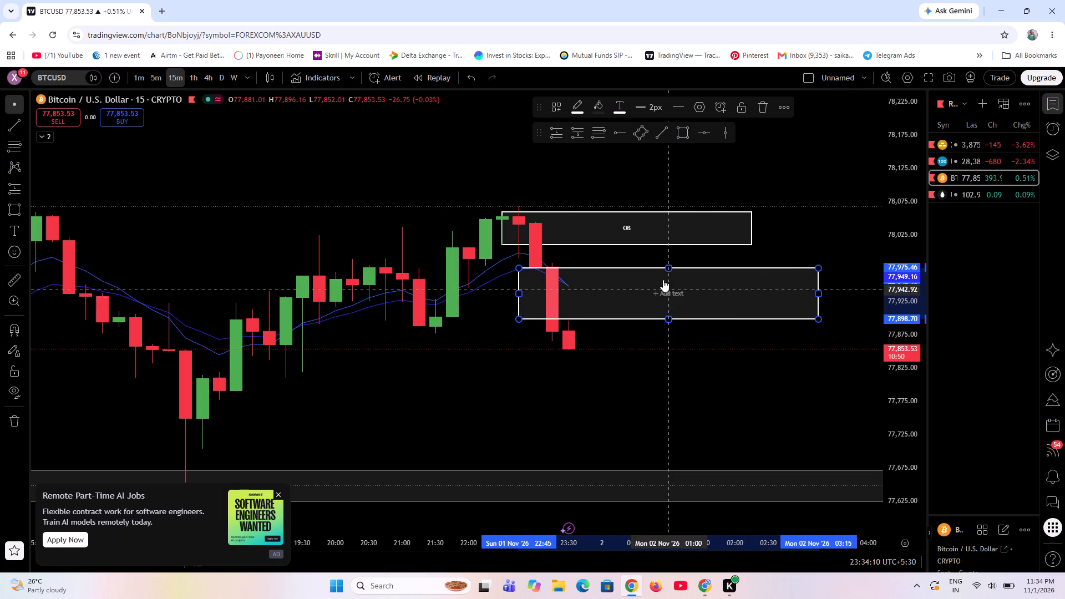
left_click(555, 105)
left_click(559, 167)
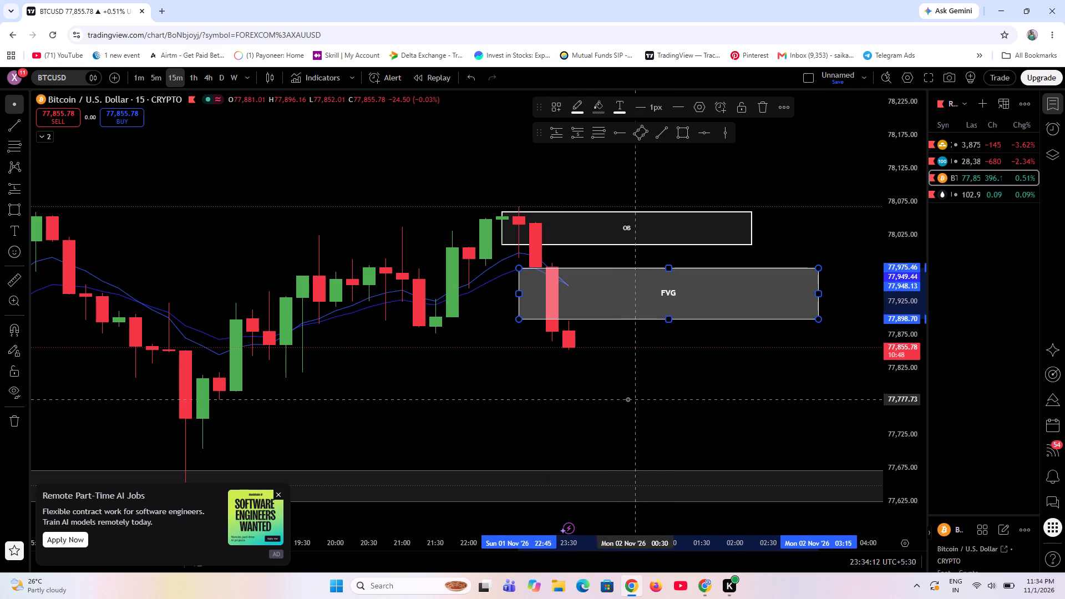
left_click(657, 391)
Lower the FVG zone's white border opacity to about 57%.
left_click(702, 321)
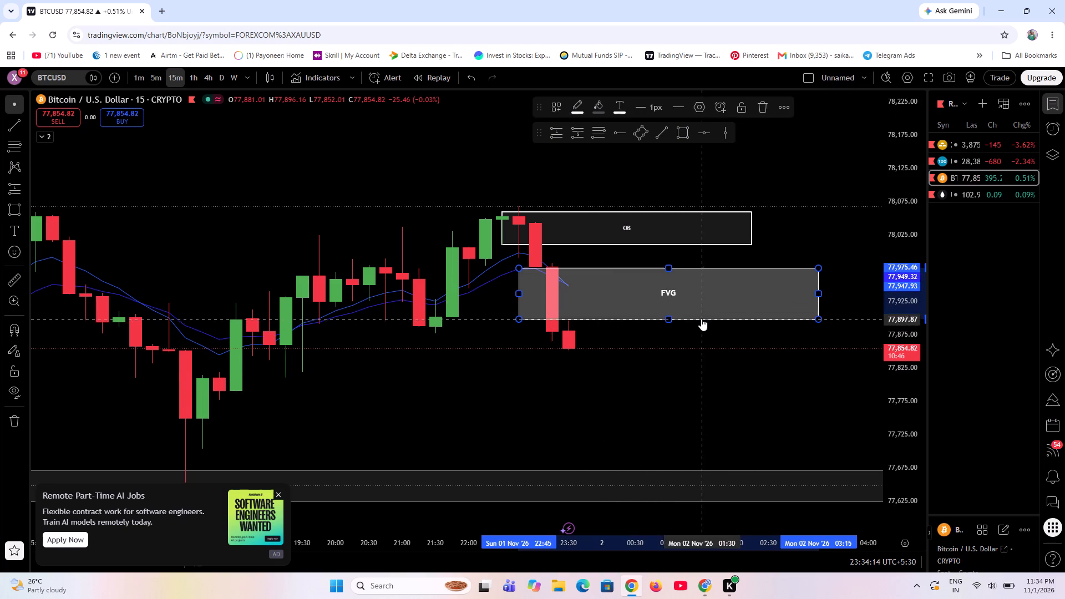
left_click(581, 110)
left_click_drag(665, 279, 647, 280)
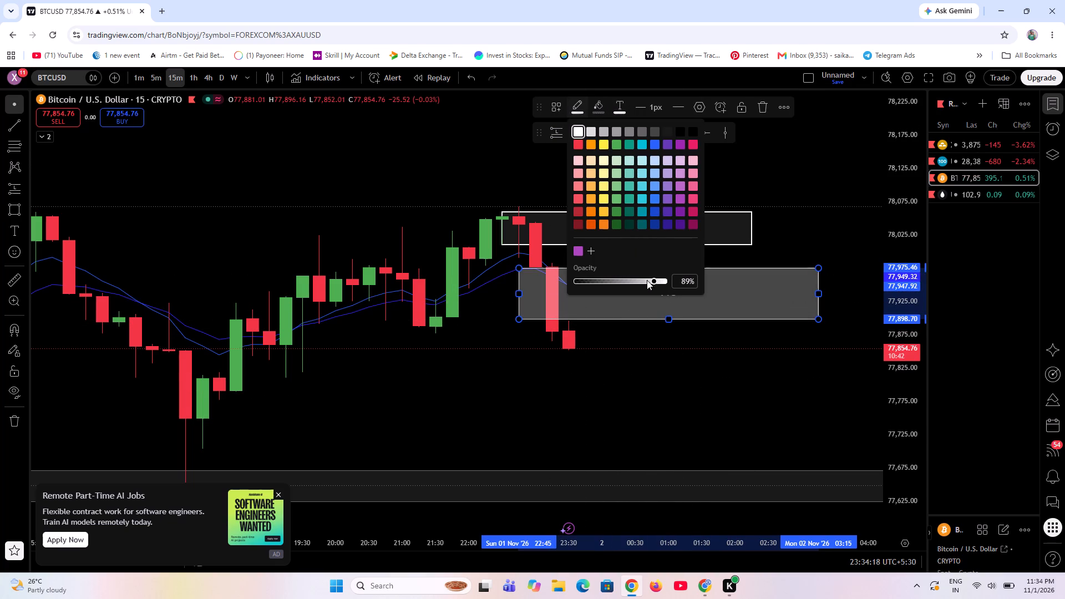
left_click_drag(647, 280, 626, 285)
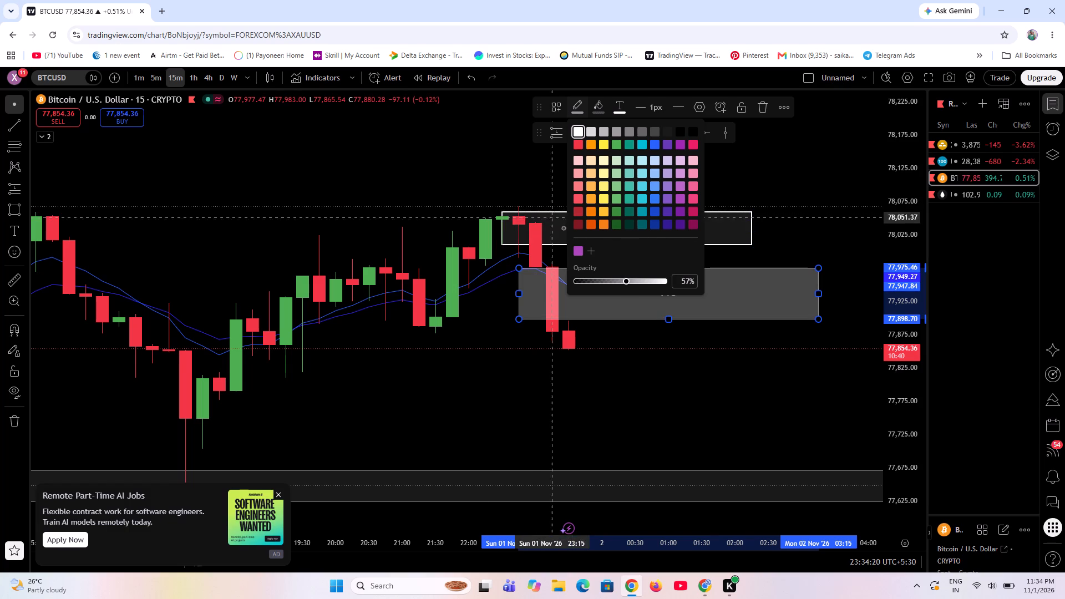
left_click(760, 196)
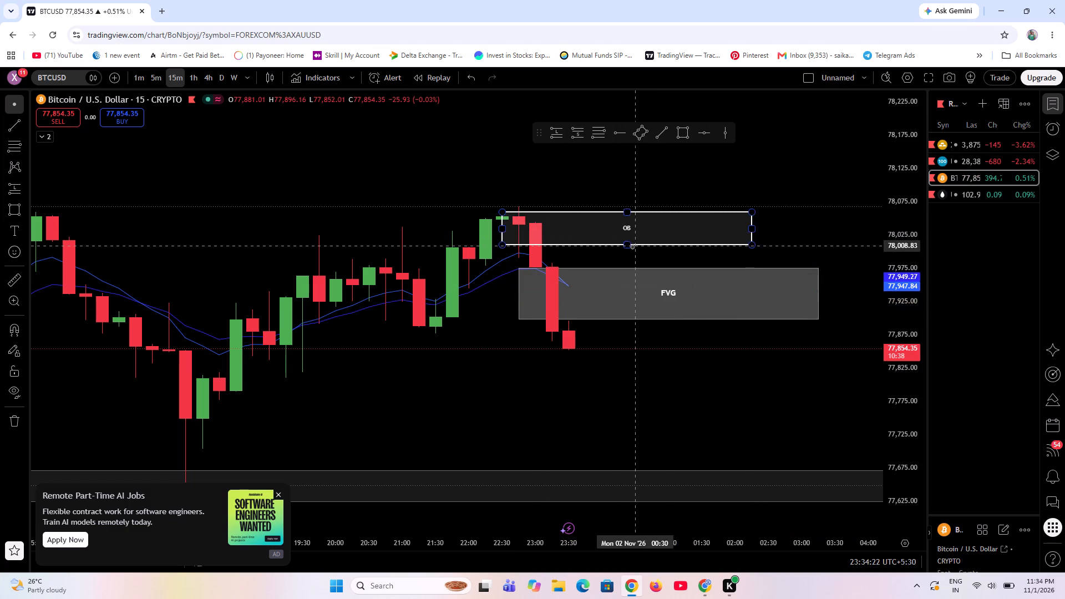
Lower the FVG zone's white fill opacity to below 20%.
left_click(611, 298)
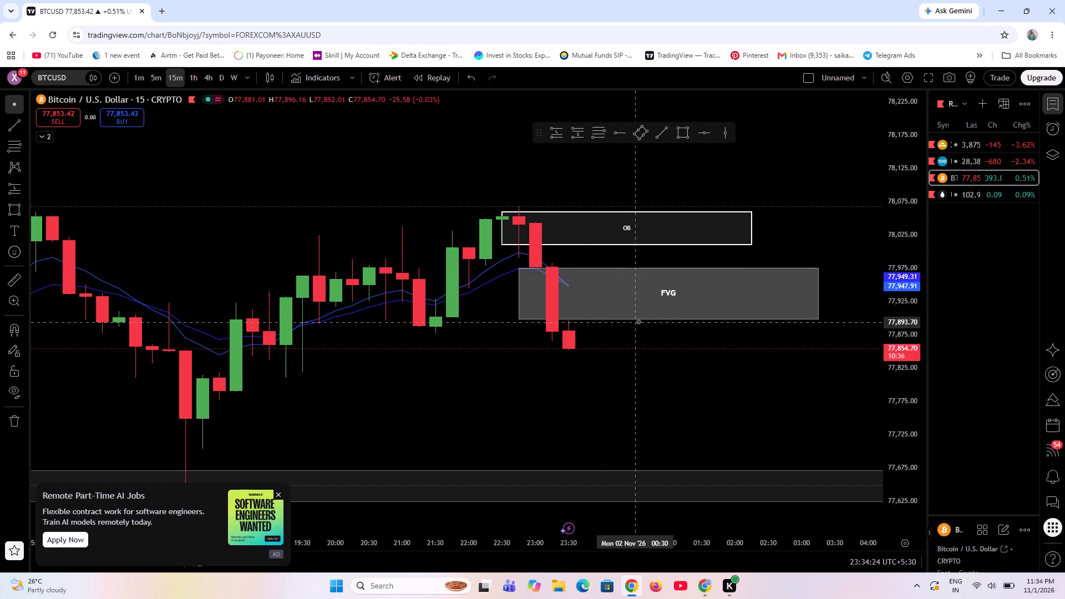
left_click(639, 321)
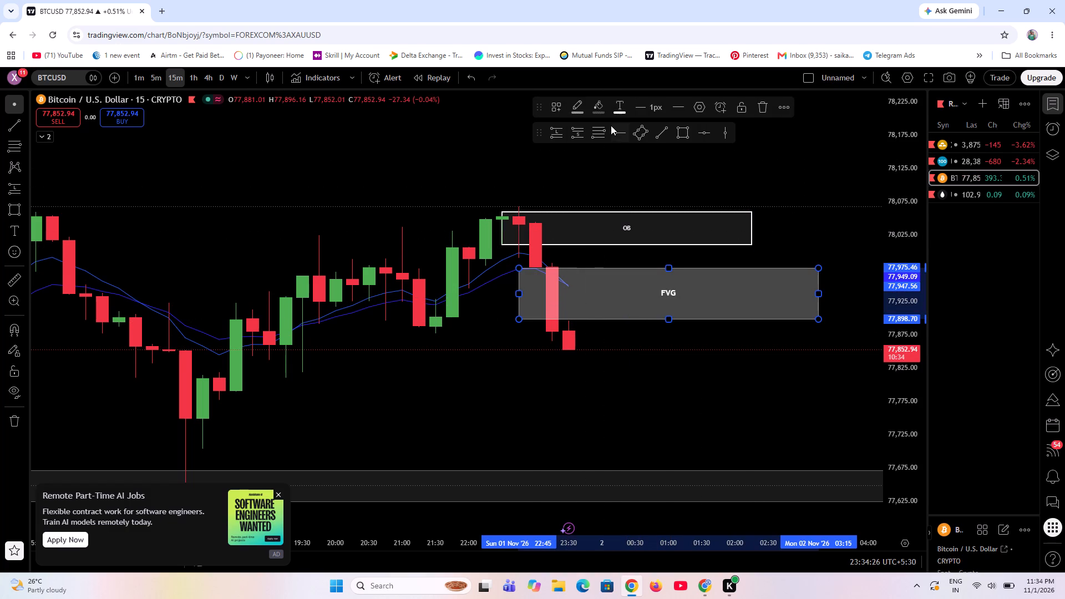
left_click(605, 104)
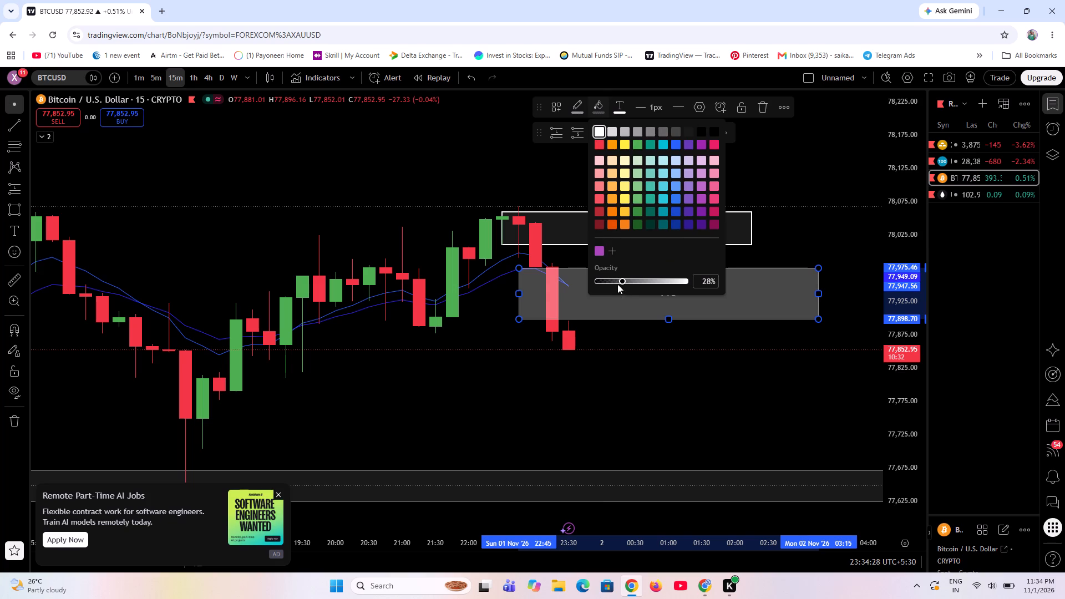
left_click_drag(621, 278, 621, 277)
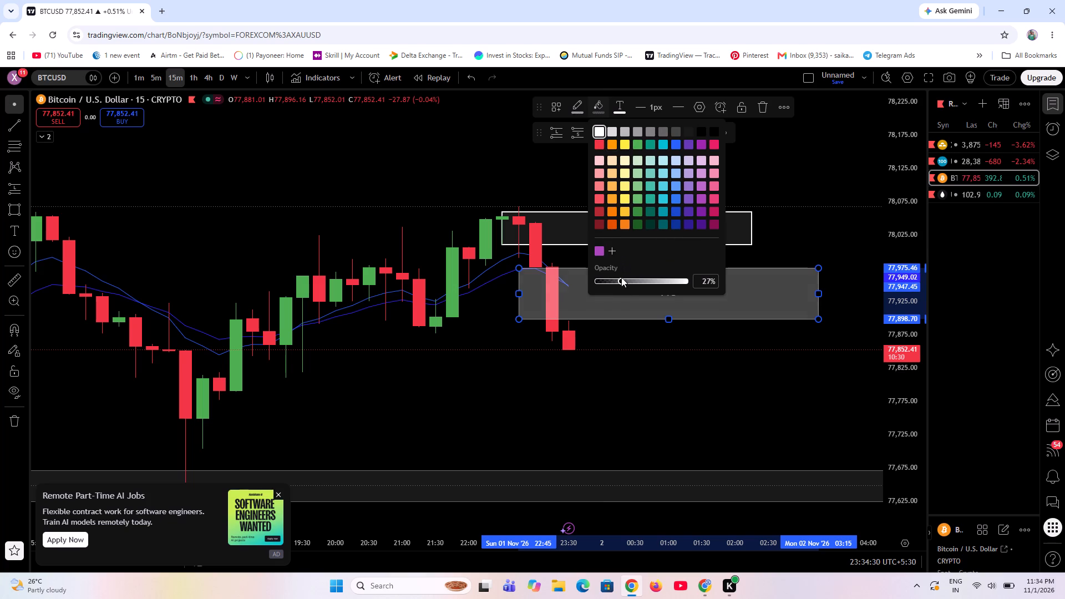
left_click_drag(621, 277, 613, 287)
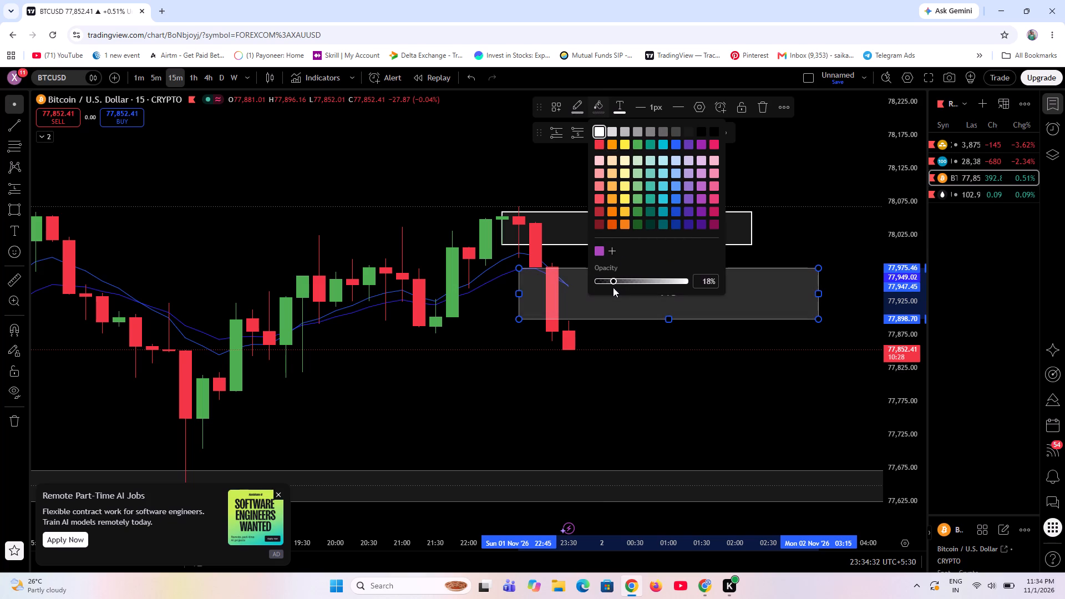
left_click_drag(613, 287, 610, 288)
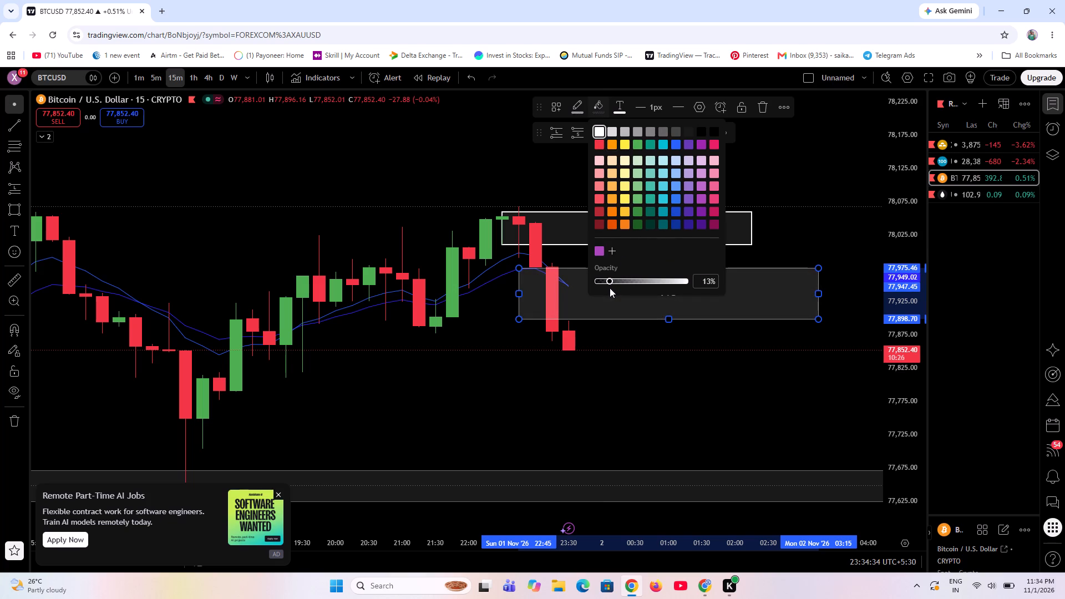
left_click_drag(610, 288, 611, 288)
left_click(830, 248)
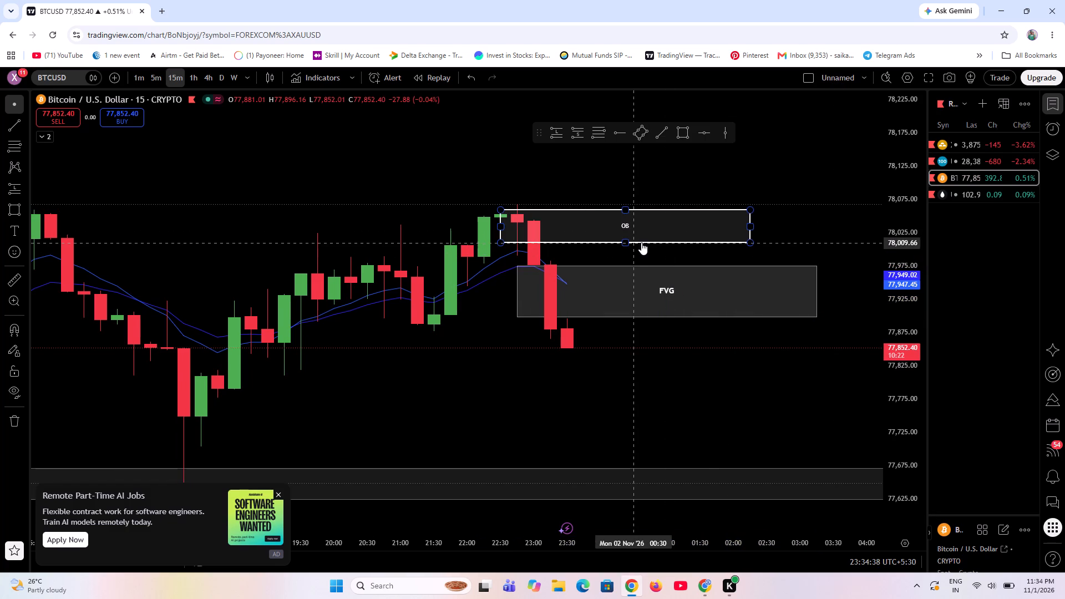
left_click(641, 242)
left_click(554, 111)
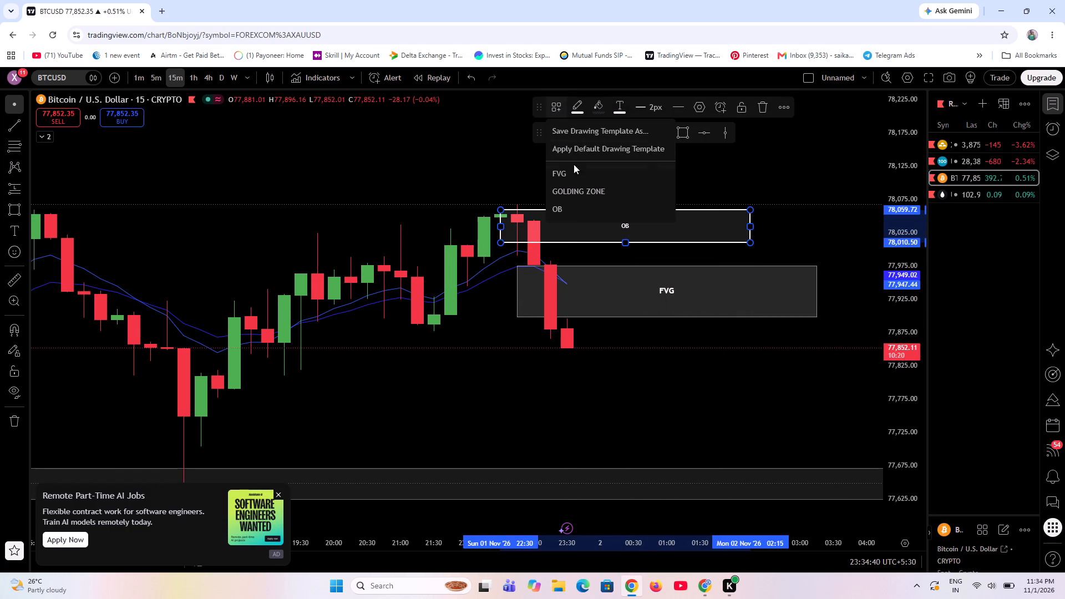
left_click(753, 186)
Lower the OB zone's white border opacity to about 42%.
left_click(599, 245)
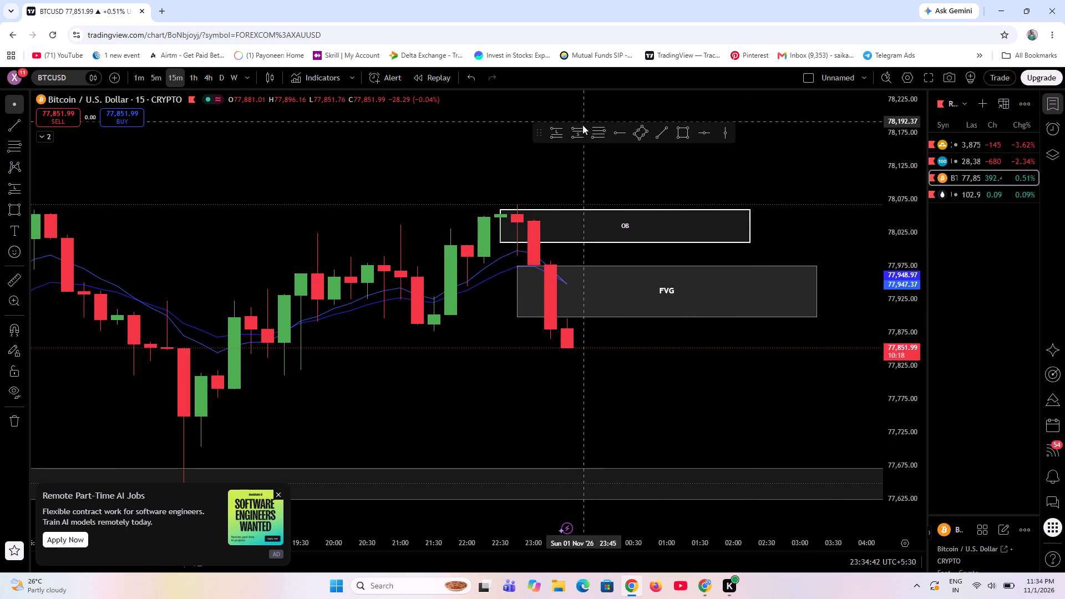
left_click(594, 244)
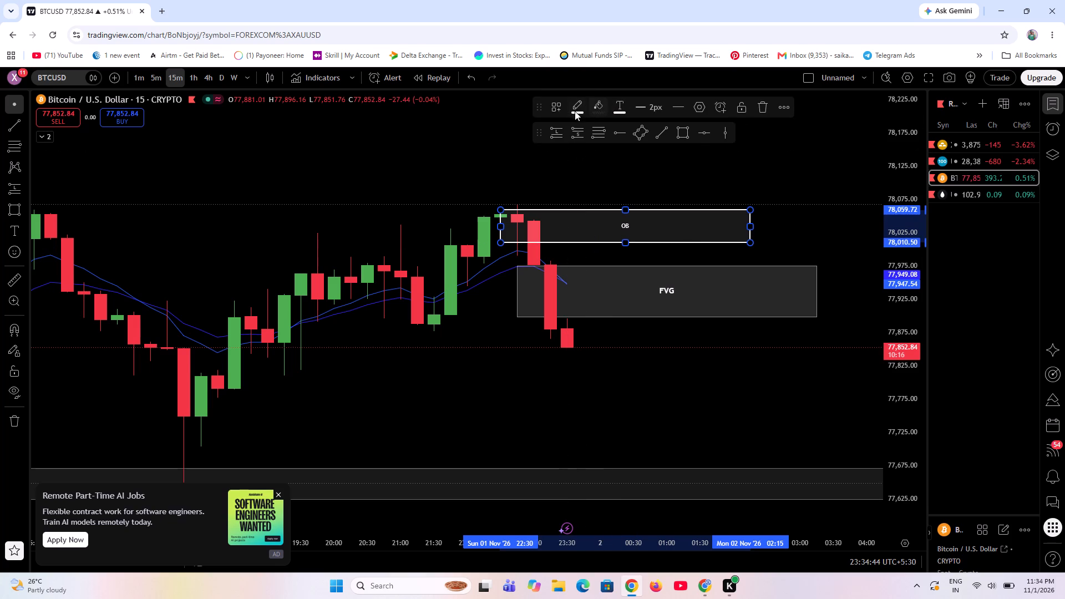
left_click(575, 111)
left_click_drag(662, 280, 613, 288)
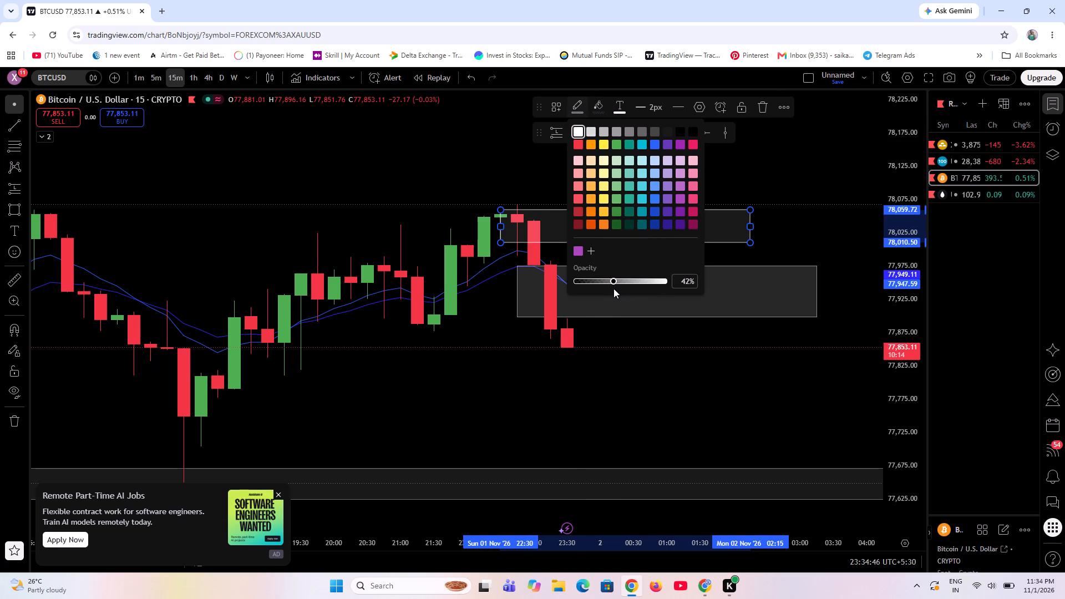
left_click_drag(613, 288, 615, 288)
left_click(858, 257)
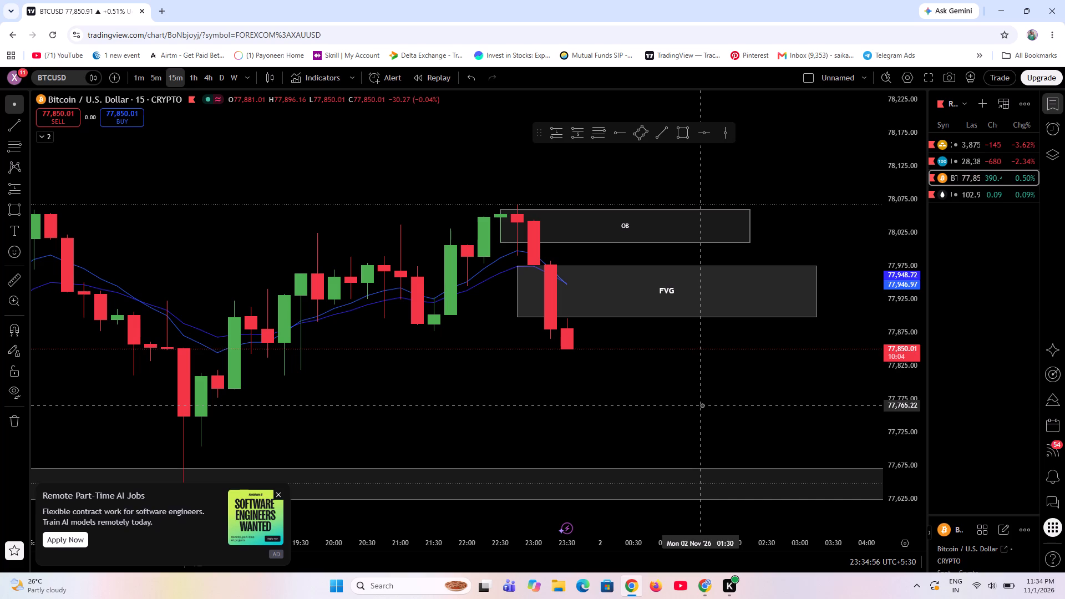
Draw a green rotated rectangle below the rising candles, with its centre line from 18:00 at about 77,736 to 22:45 at about 77,883.
scroll(368, 417, "down", 5)
scroll(446, 439, "up", 2)
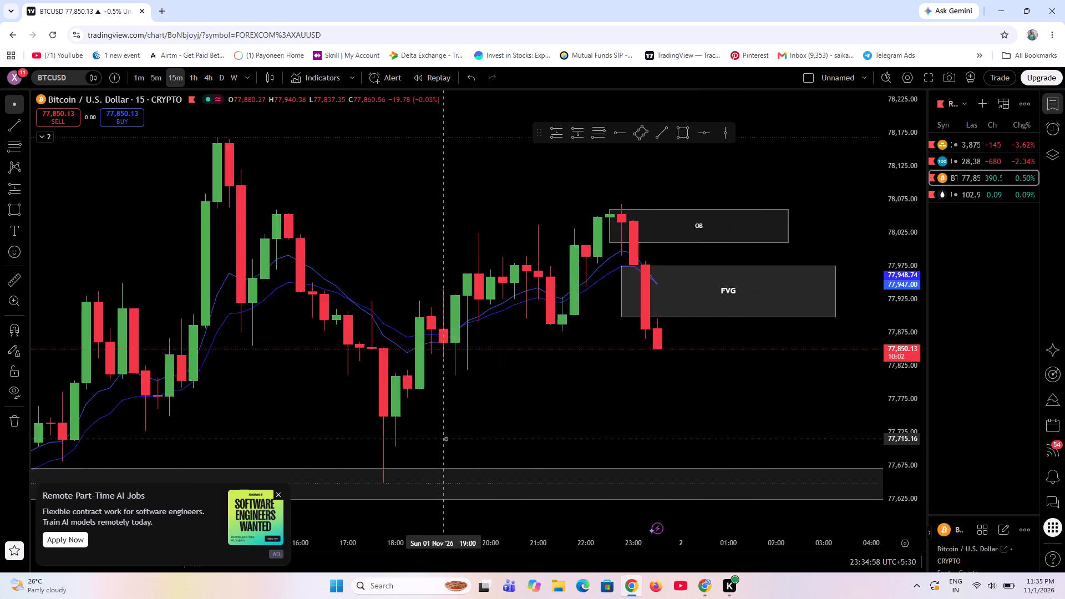
scroll(446, 439, "up", 2)
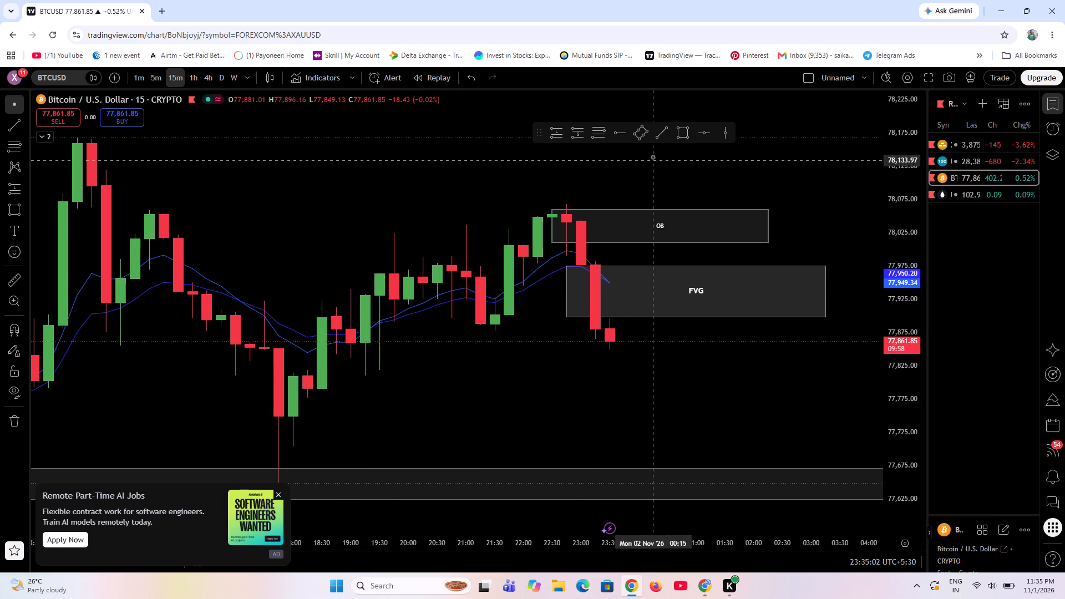
left_click(642, 134)
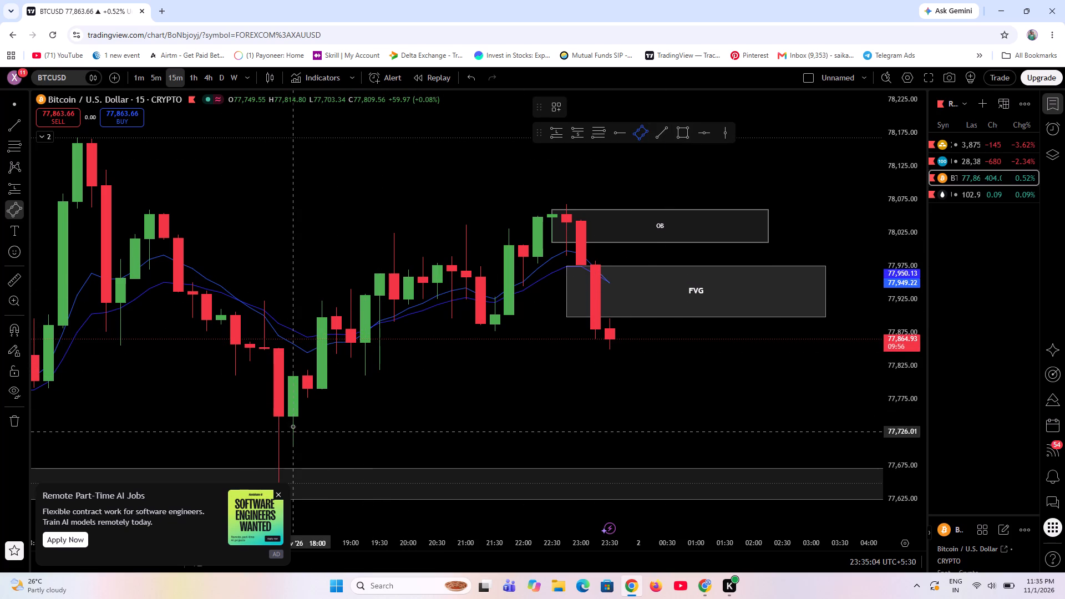
left_click(293, 425)
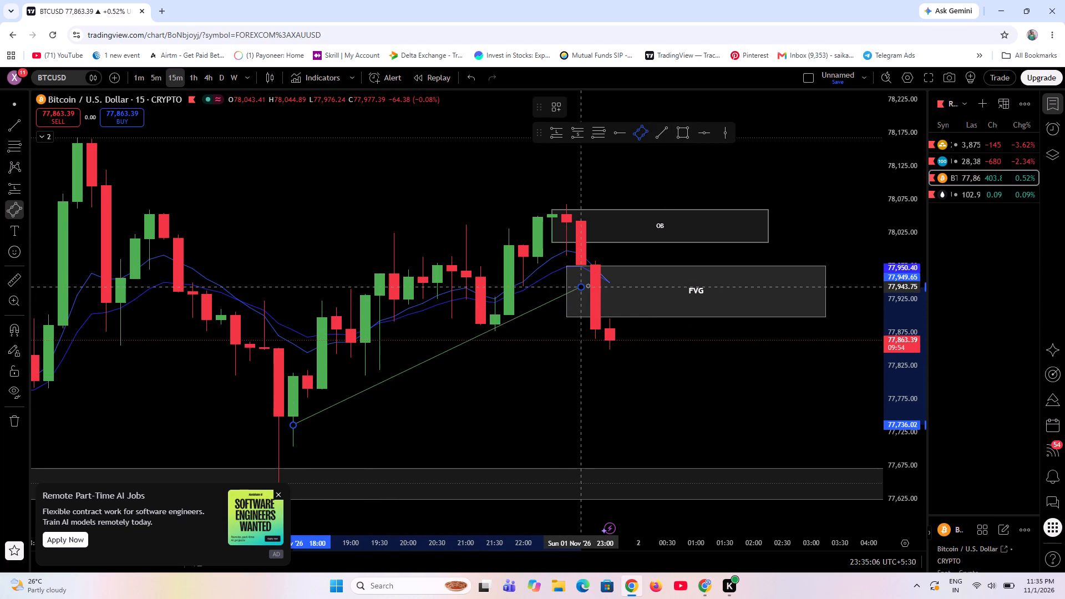
left_click(561, 327)
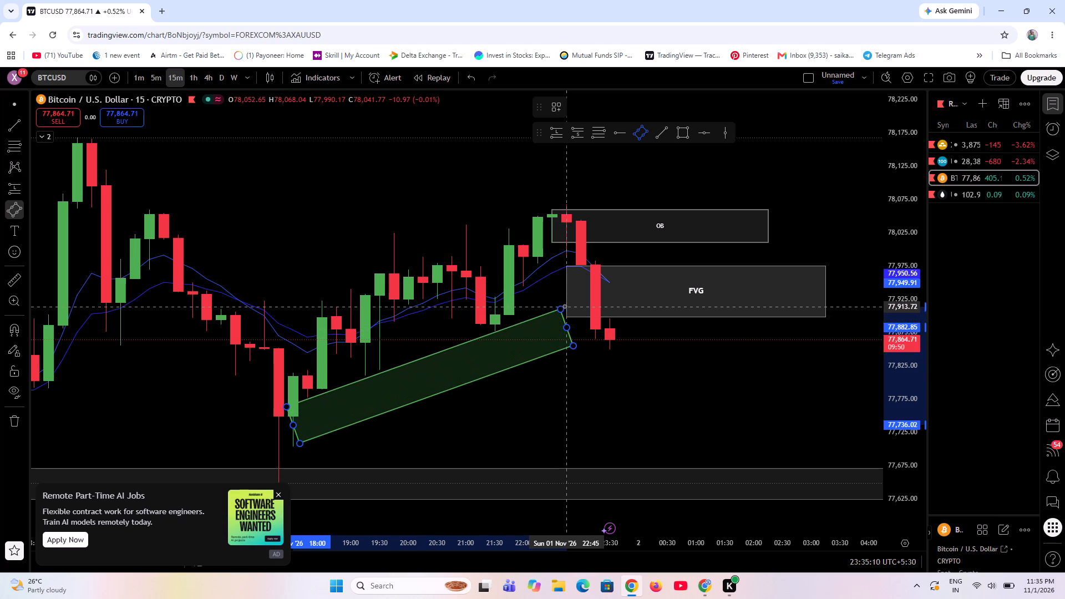
left_click(566, 305)
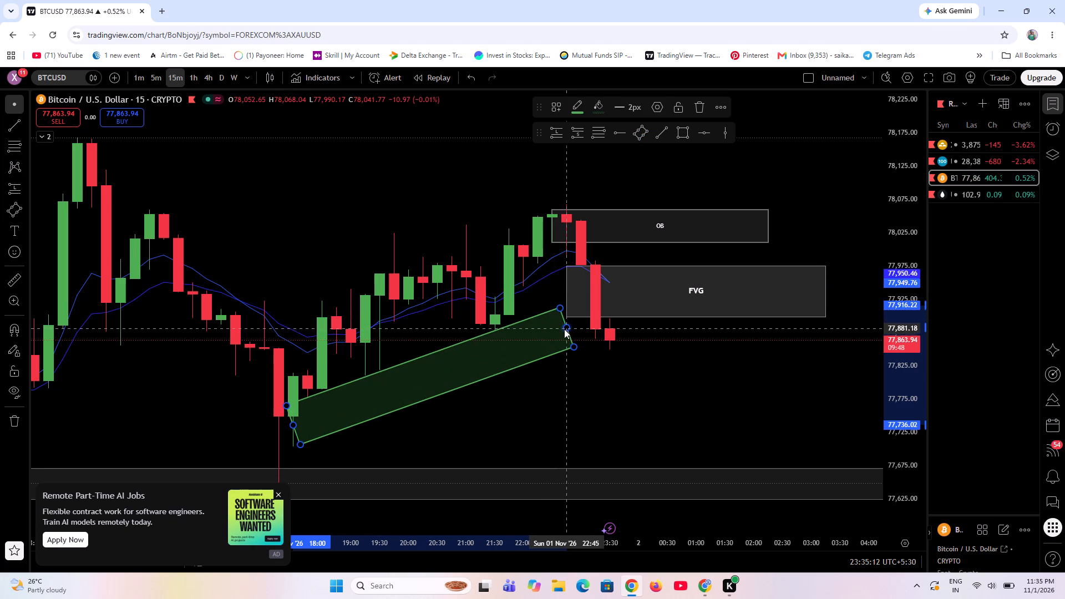
Extend the green rotated rectangle's end to 23:30 at about 77,916 and make the band narrower.
left_click_drag(567, 327, 608, 305)
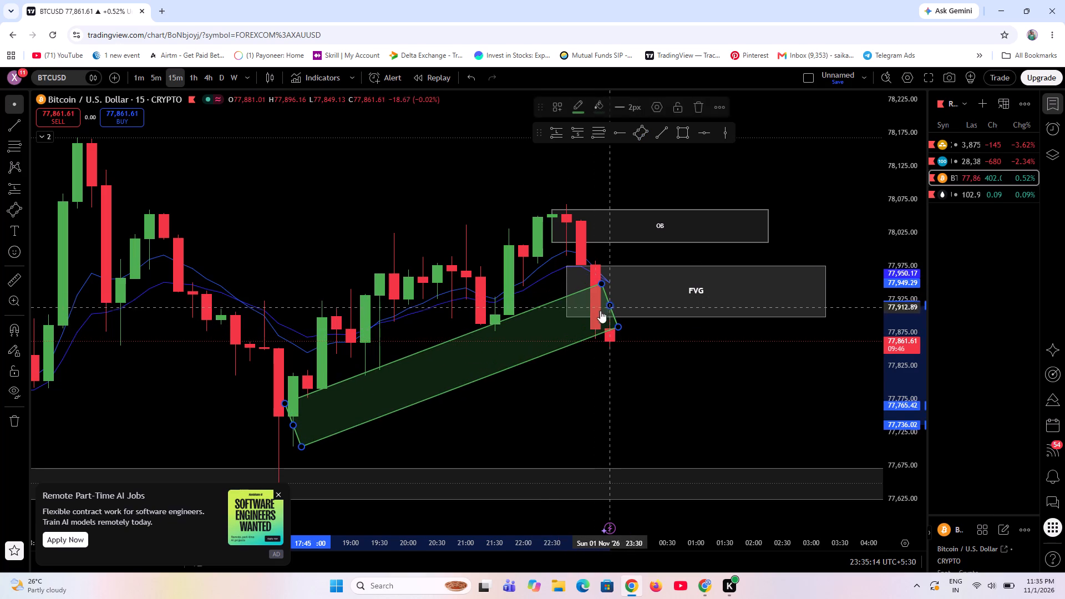
left_click_drag(300, 446, 298, 438)
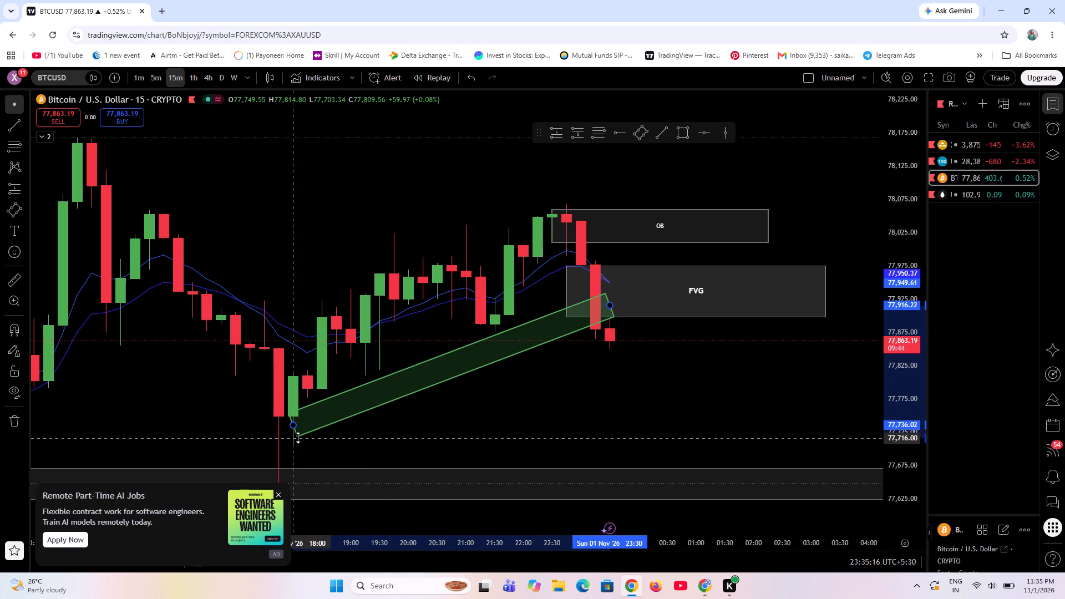
left_click_drag(298, 438, 298, 436)
Move the whole green rotated rectangle back one bar, so its centre line runs from 17:45 at about 77,744 to 23:15 at about 77,924.
left_click_drag(449, 356, 438, 344)
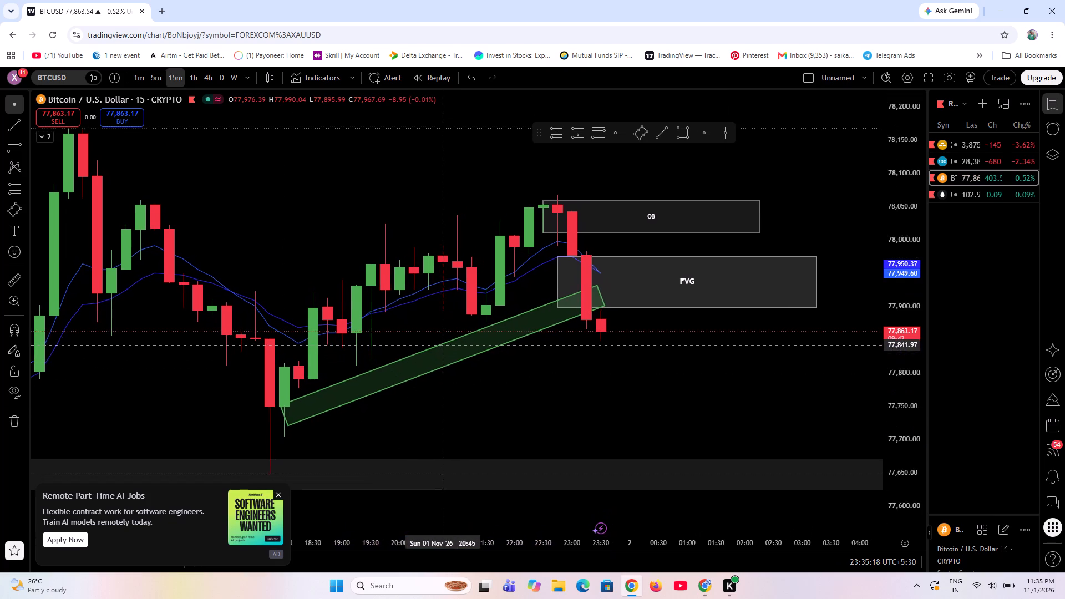
left_click_drag(438, 344, 455, 364)
left_click_drag(453, 362, 448, 357)
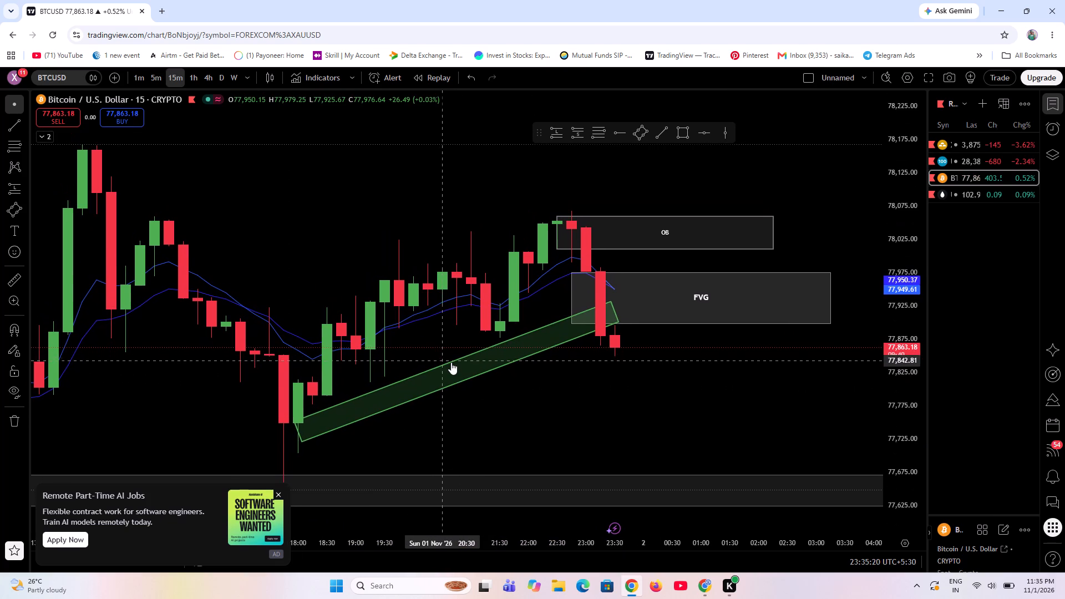
left_click_drag(451, 362, 438, 357)
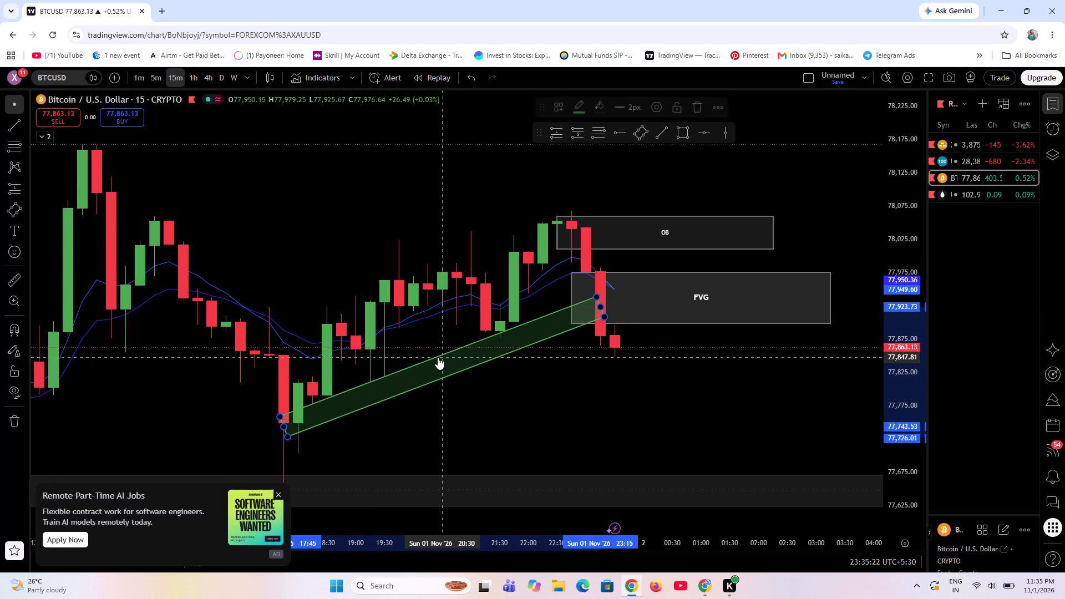
left_click(453, 430)
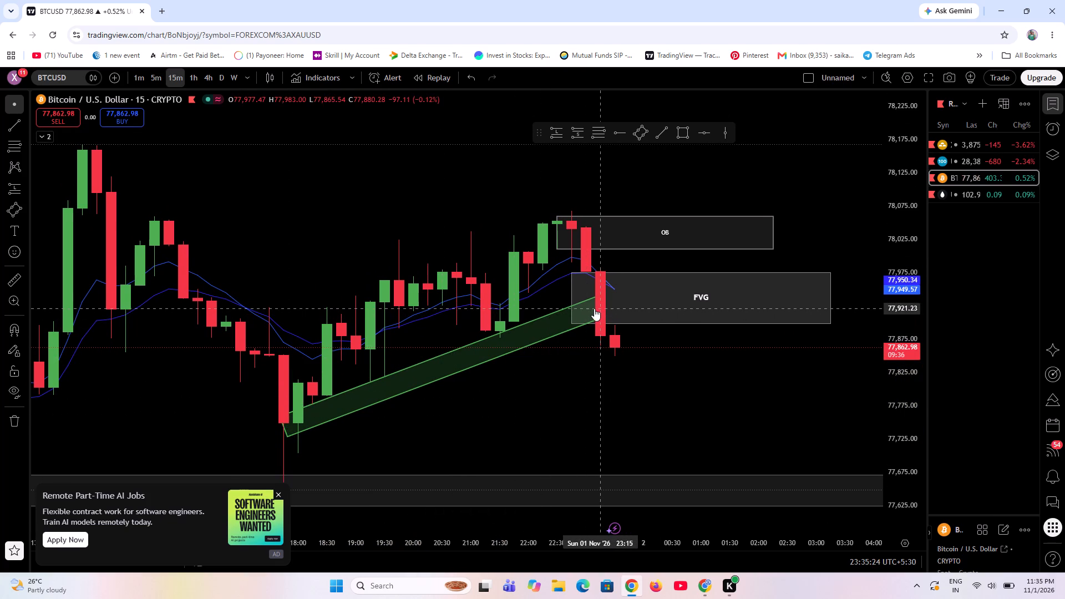
Extend the green rotated rectangle's upper end to 00:00 at about 77,954.
left_click_drag(601, 305, 634, 292)
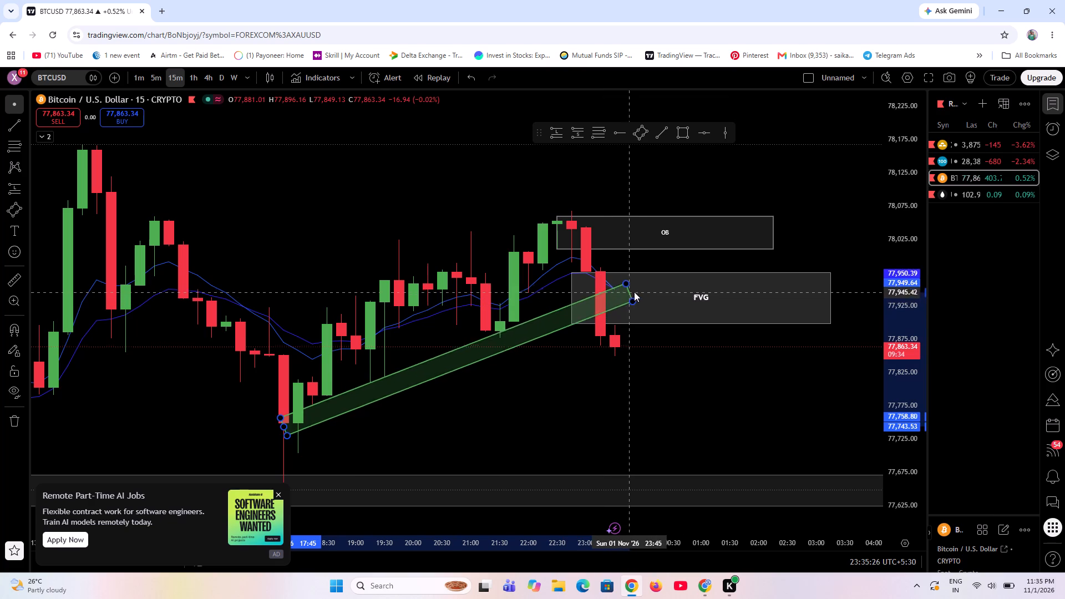
left_click_drag(634, 292, 647, 287)
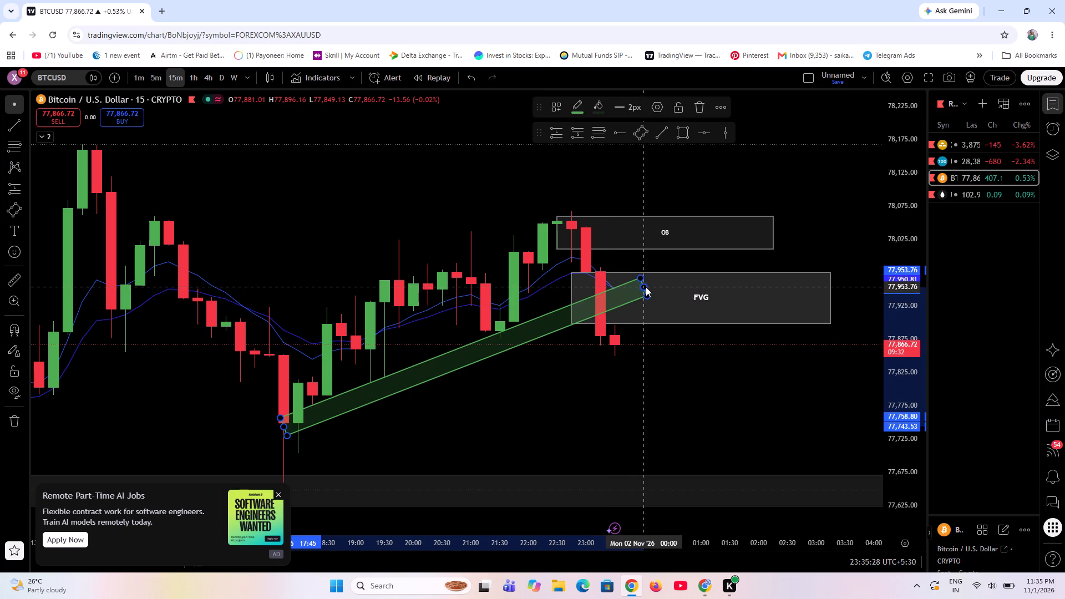
left_click(738, 385)
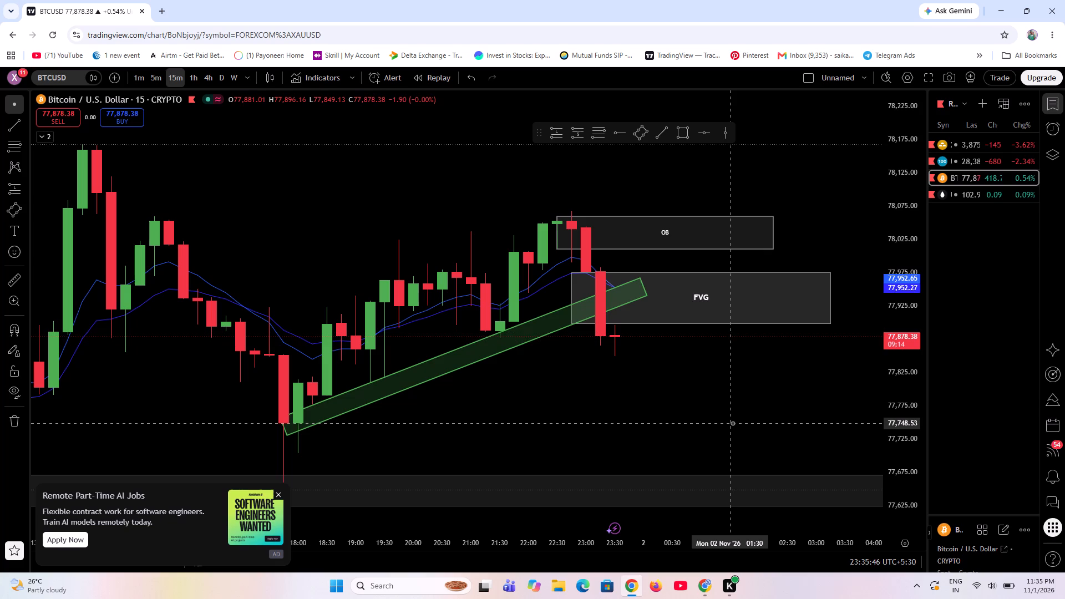
Examine Bitcoin's price action around the OB zone, FVG zone and green band on the 5-minute and 1-minute charts.
left_click(157, 74)
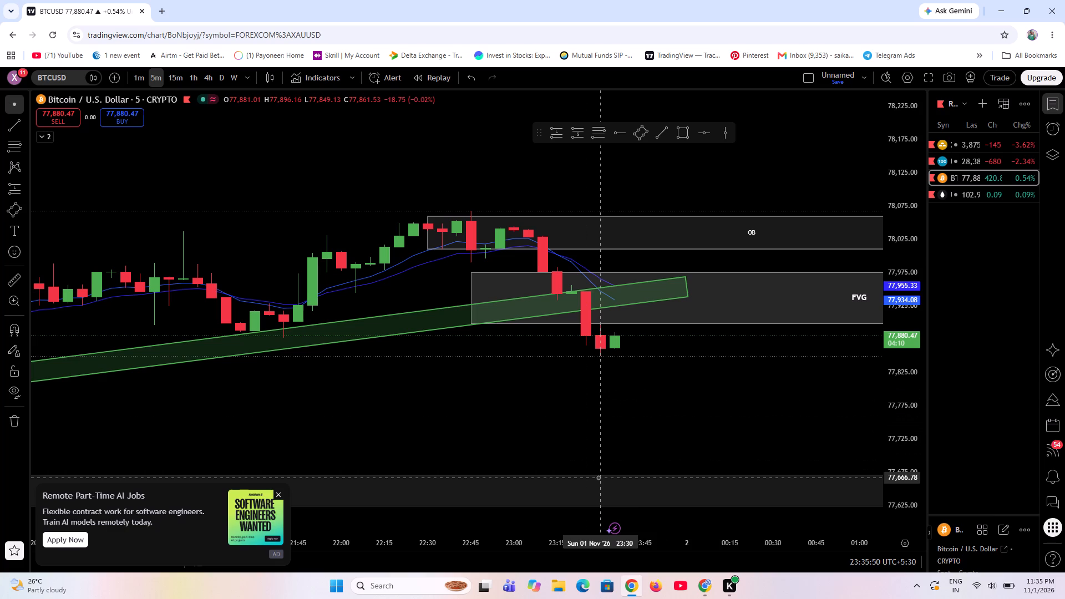
scroll(570, 432, "down", 5)
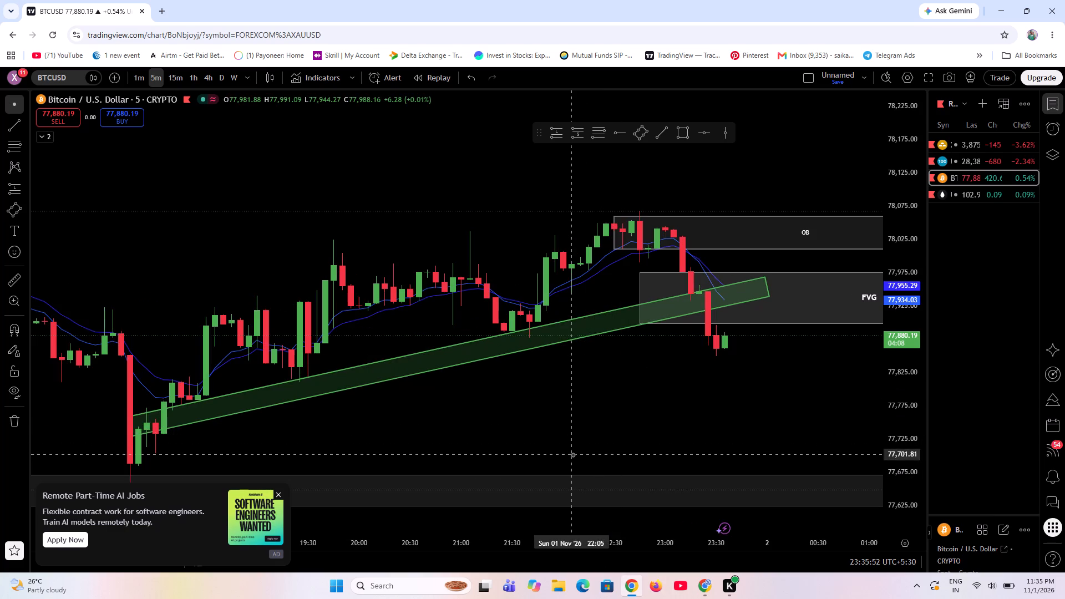
scroll(573, 455, "down", 6)
scroll(686, 436, "up", 5)
left_click_drag(537, 463, 309, 468)
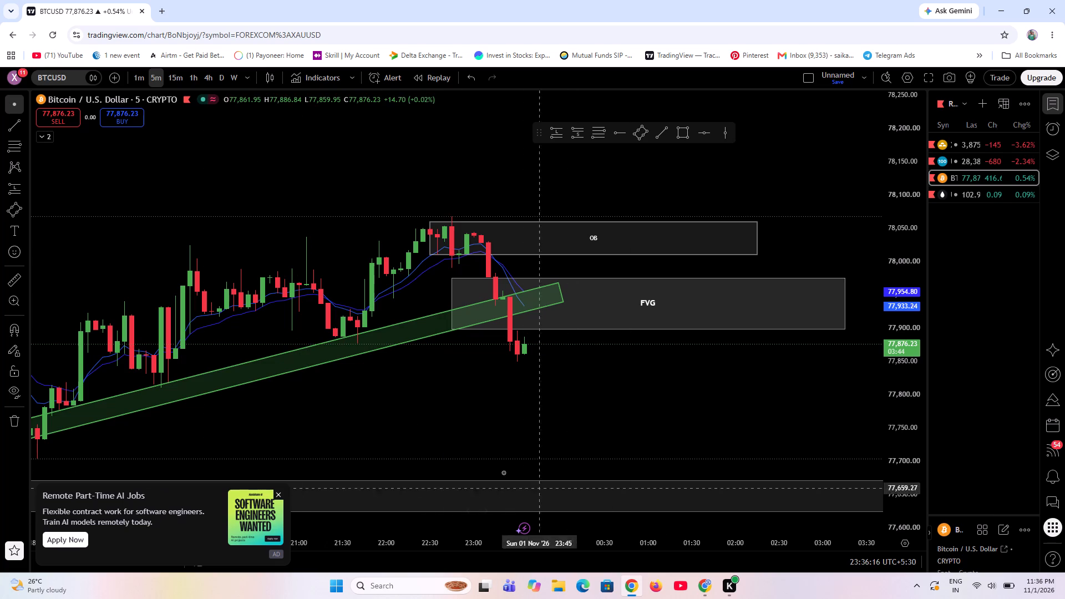
left_click(139, 86)
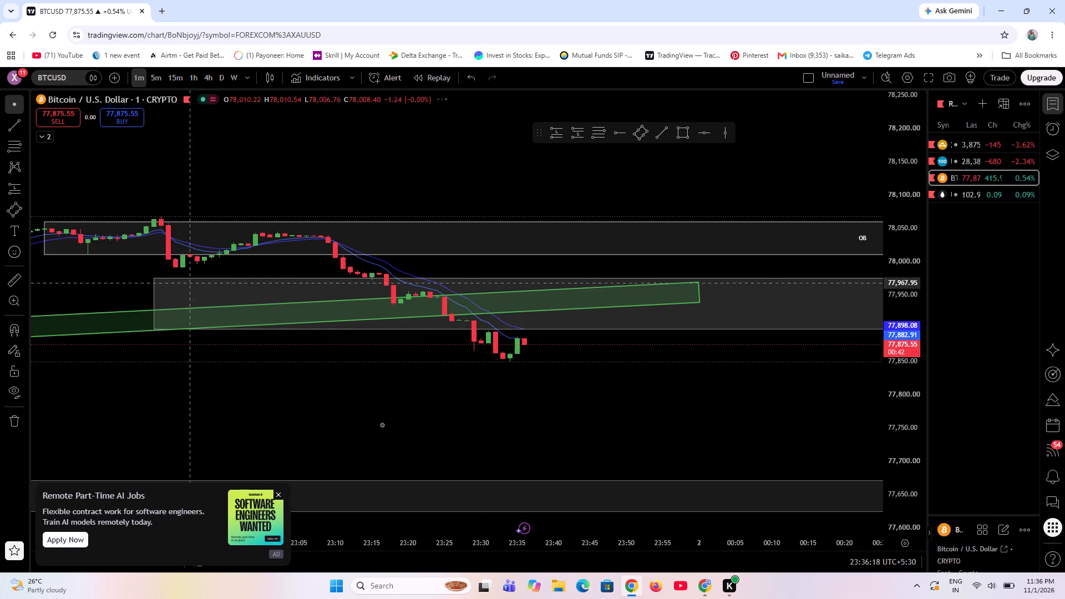
scroll(301, 403, "down", 7)
scroll(450, 414, "up", 5)
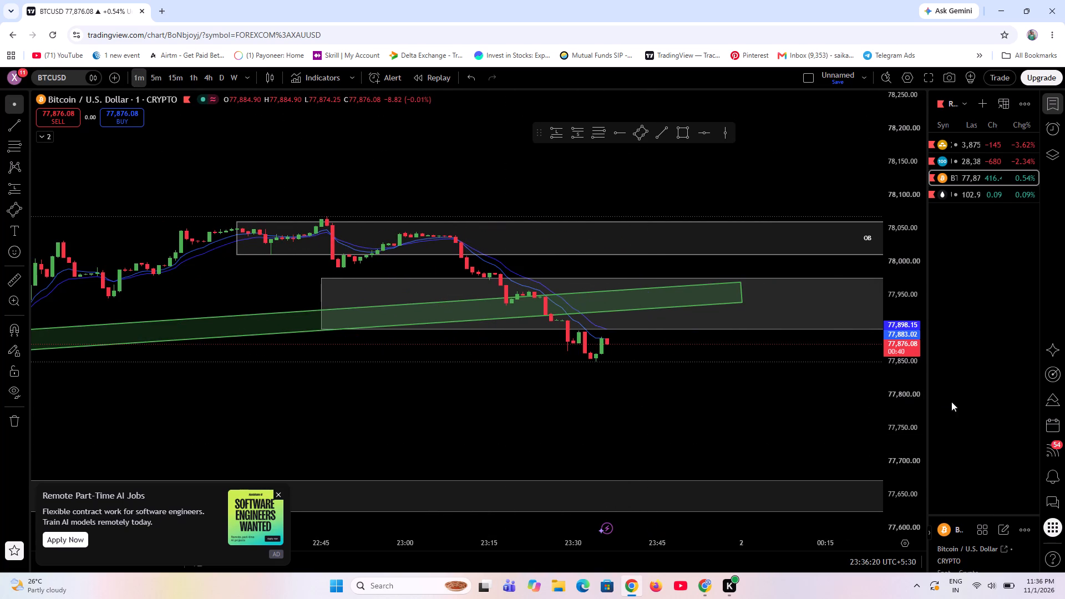
scroll(913, 408, "up", 19)
scroll(506, 446, "up", 4)
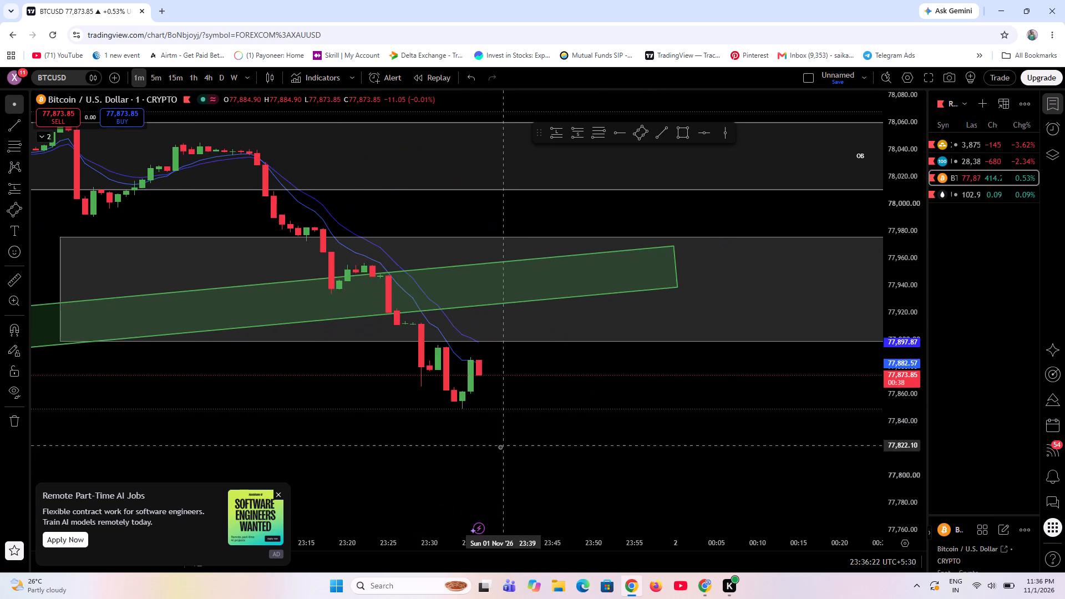
scroll(303, 458, "down", 3)
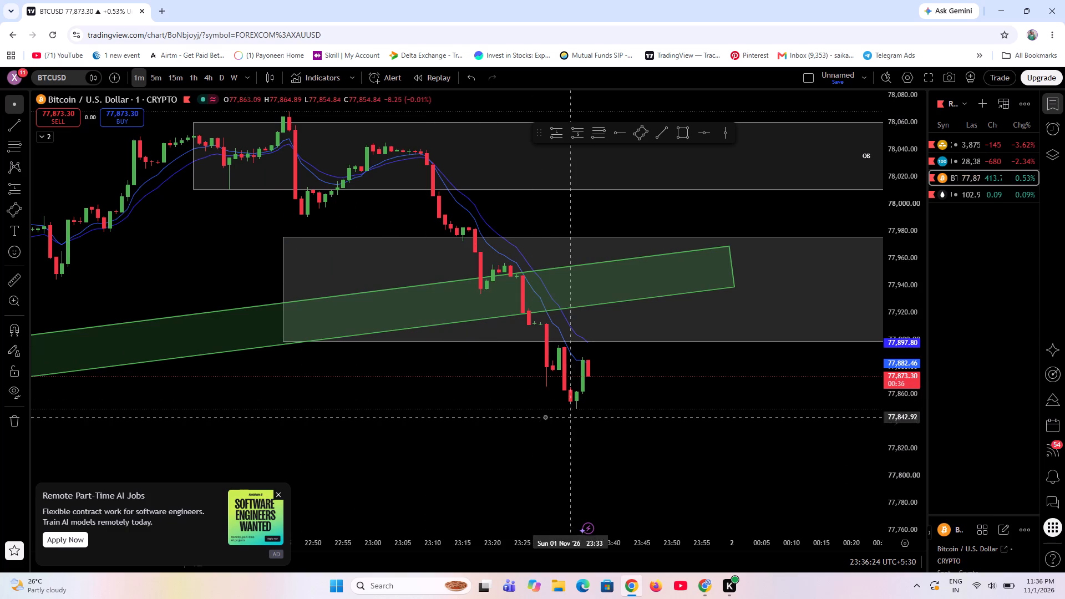
scroll(307, 372, "down", 5)
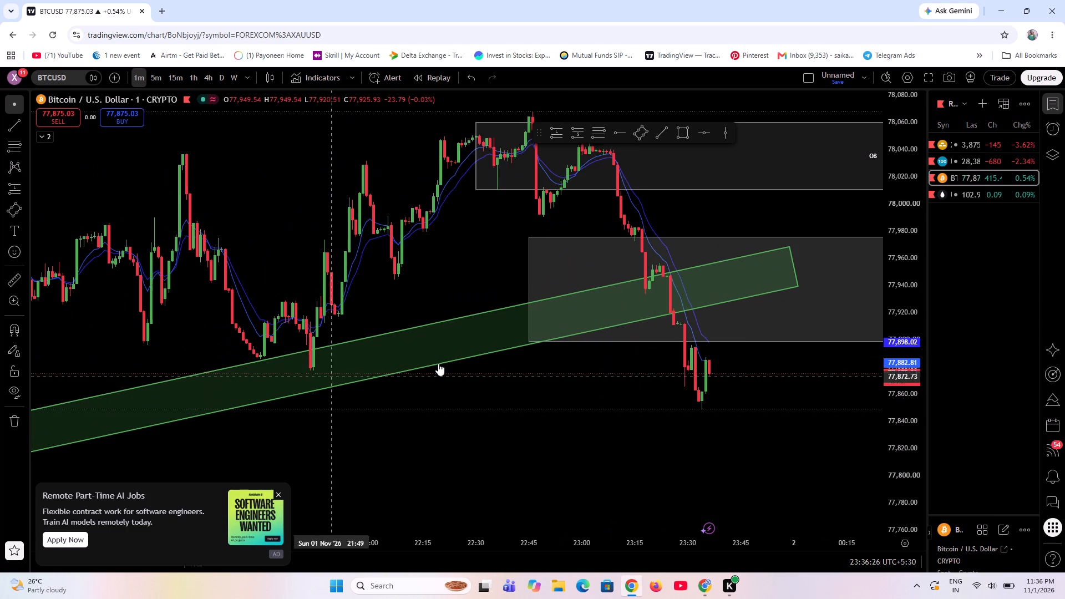
On the 5-minute chart, draw a nearly level trend line from the 21:40 low at about 77,876 to 23:40 at about 77,877.
left_click(160, 75)
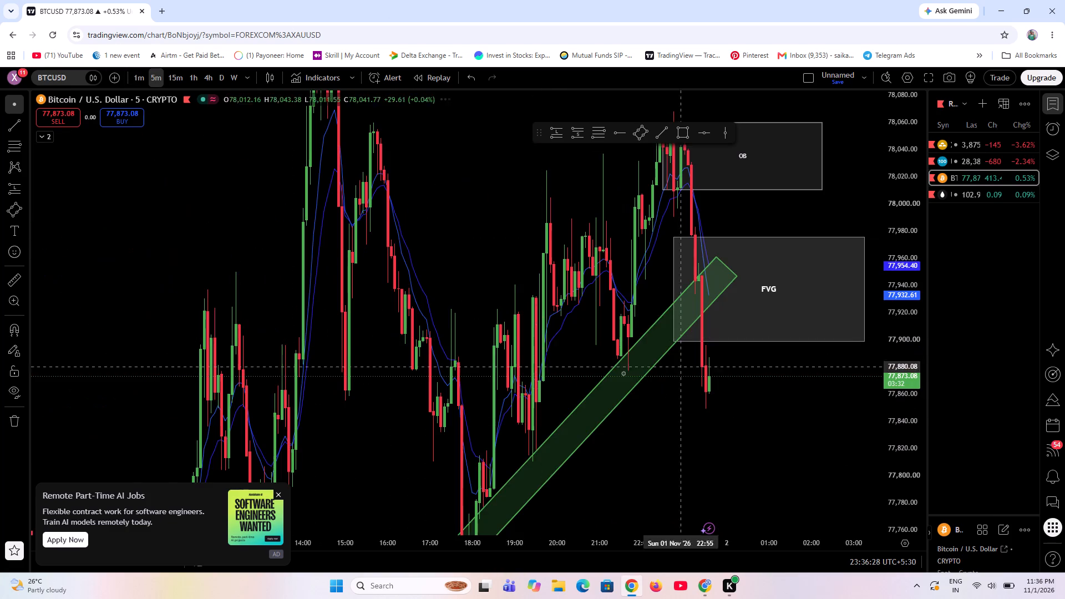
scroll(317, 414, "up", 4)
scroll(392, 460, "up", 6)
left_click_drag(257, 461, 533, 507)
scroll(532, 506, "up", 2)
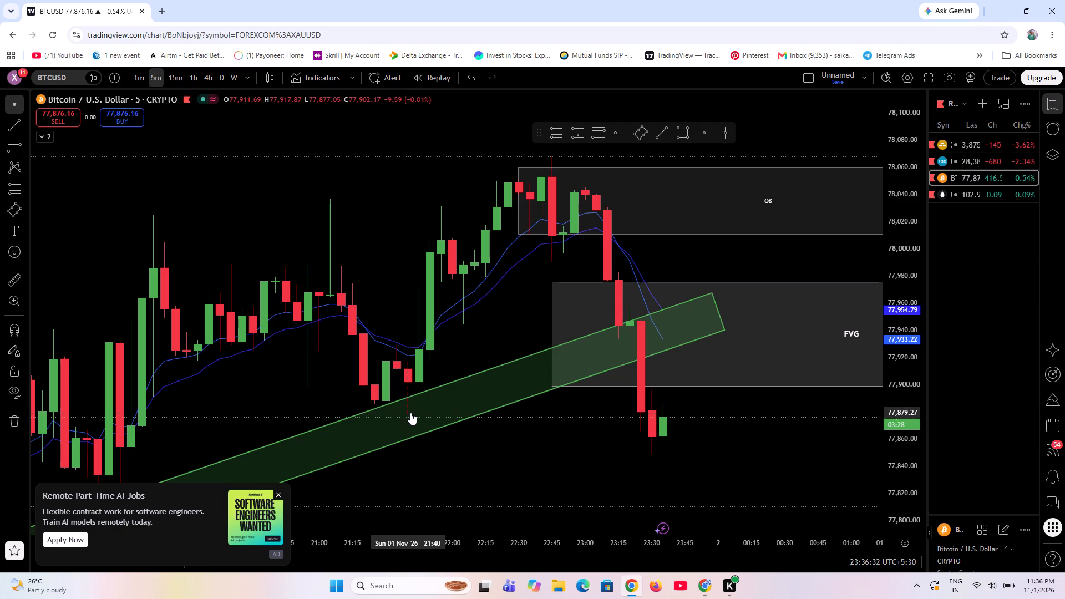
scroll(426, 454, "down", 4)
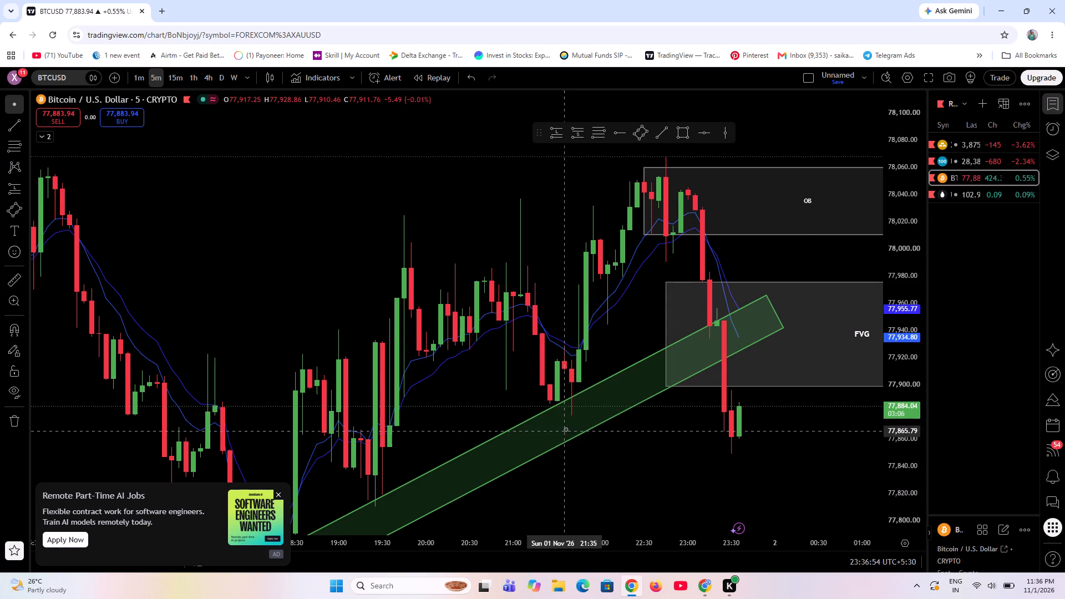
left_click(659, 134)
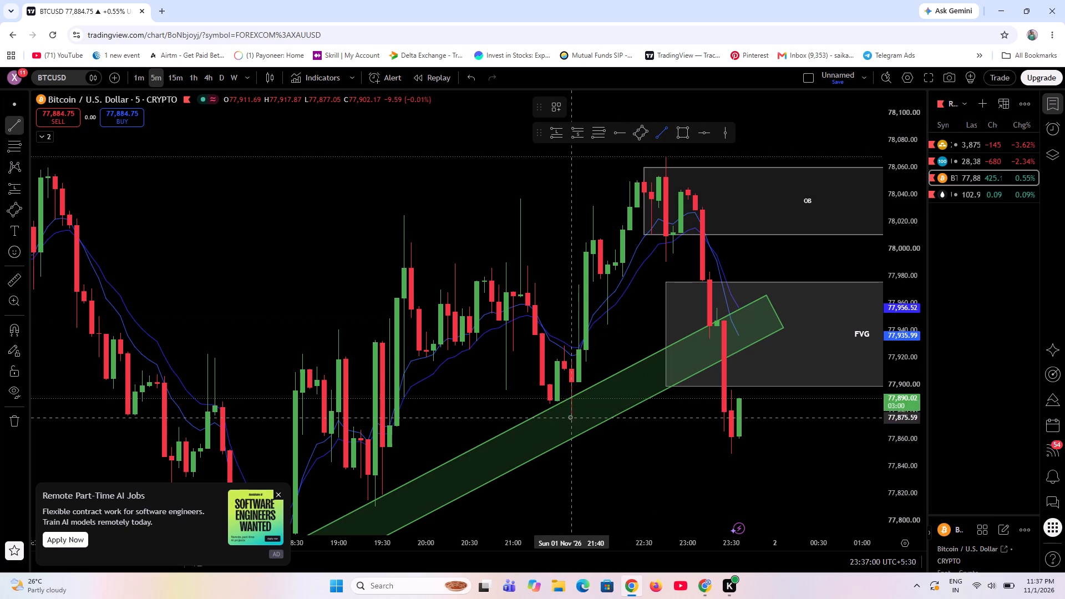
left_click(569, 417)
left_click(744, 412)
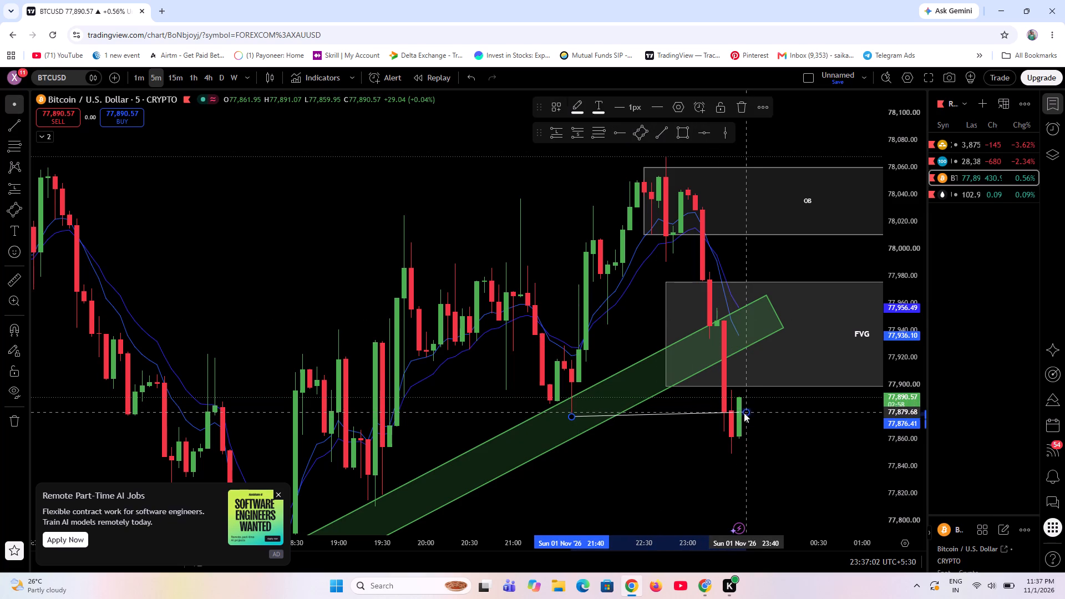
left_click(755, 445)
left_click(747, 412)
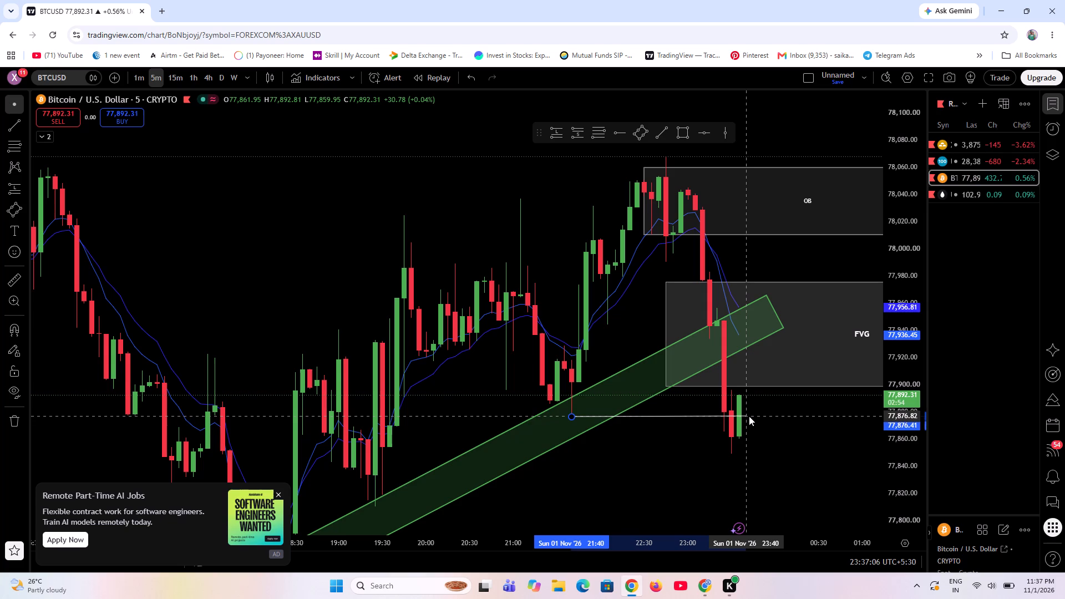
left_click(759, 438)
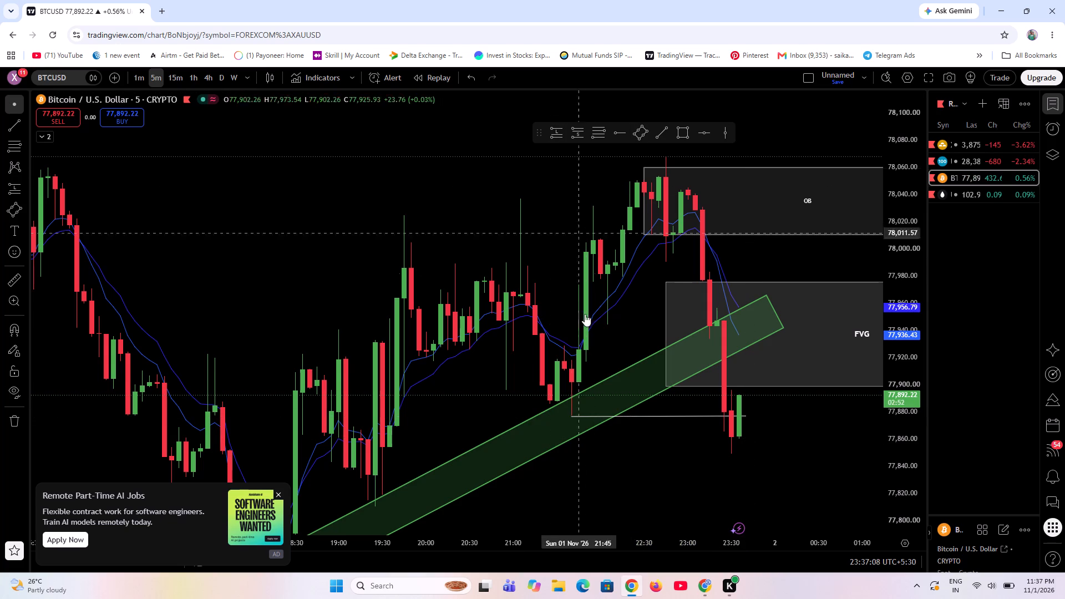
Apply the saved template with the CHOCH label to the new trend line.
left_click(656, 416)
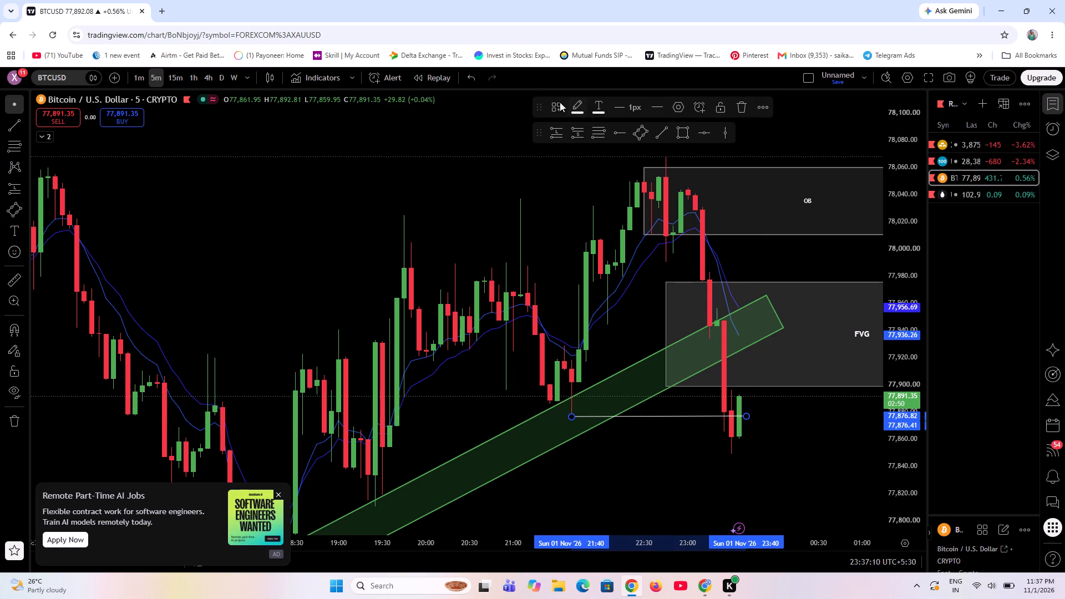
left_click(556, 104)
left_click(565, 193)
left_click(645, 467)
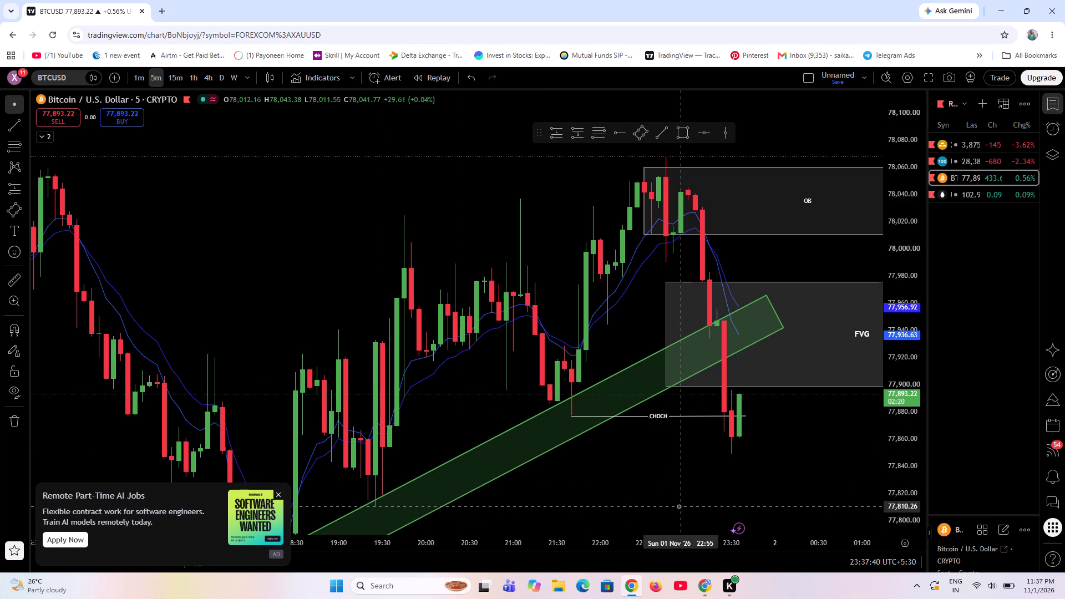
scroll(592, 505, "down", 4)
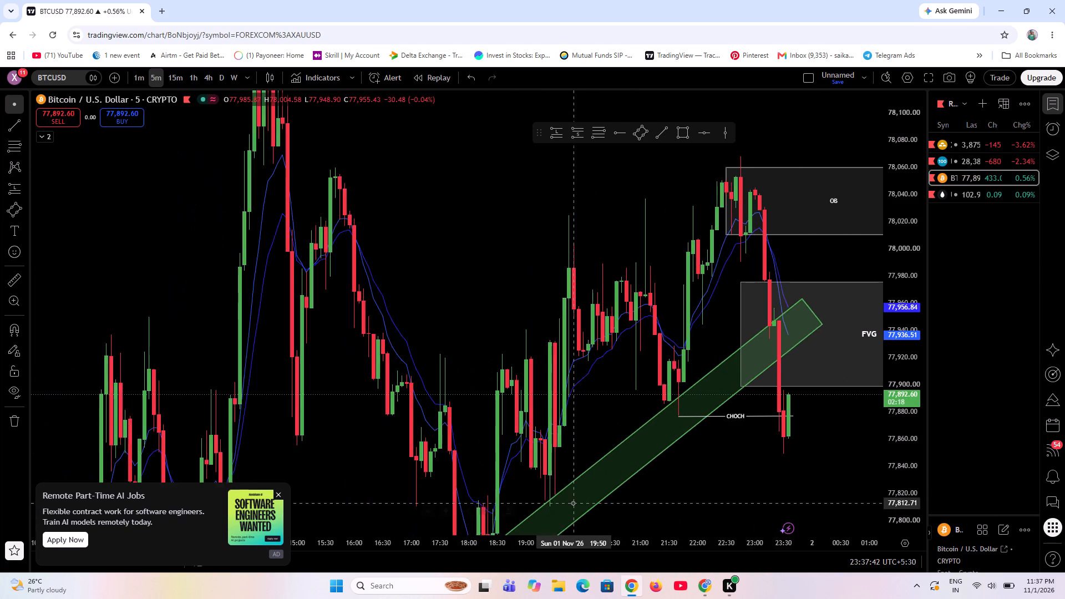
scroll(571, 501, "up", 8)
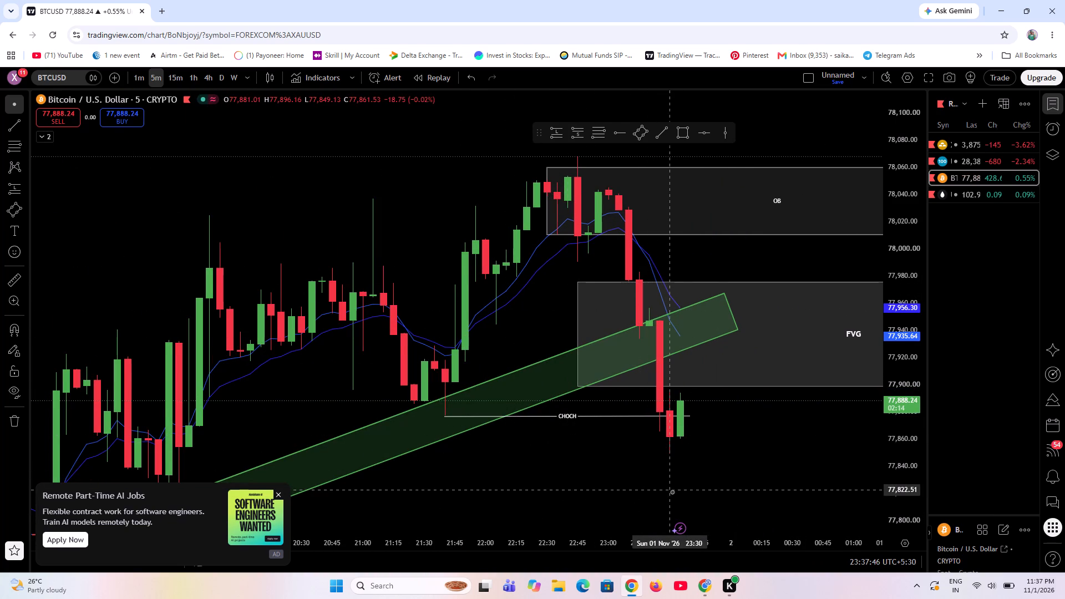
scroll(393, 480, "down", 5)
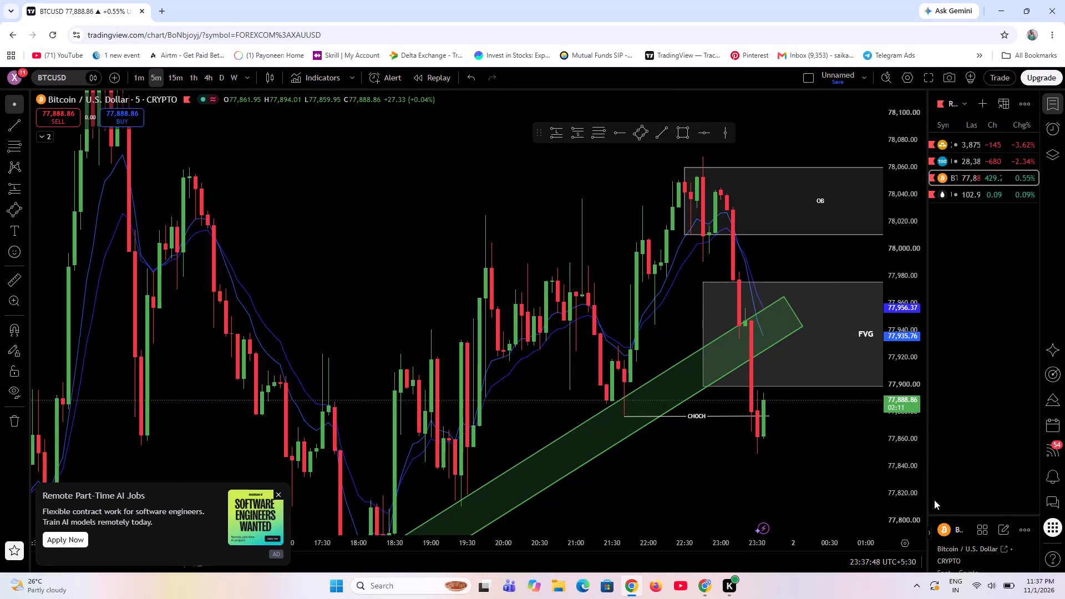
Place a short position on the 5-minute Bitcoin chart at the 23:35 candle with entry at about 77,889.
scroll(930, 500, "down", 16)
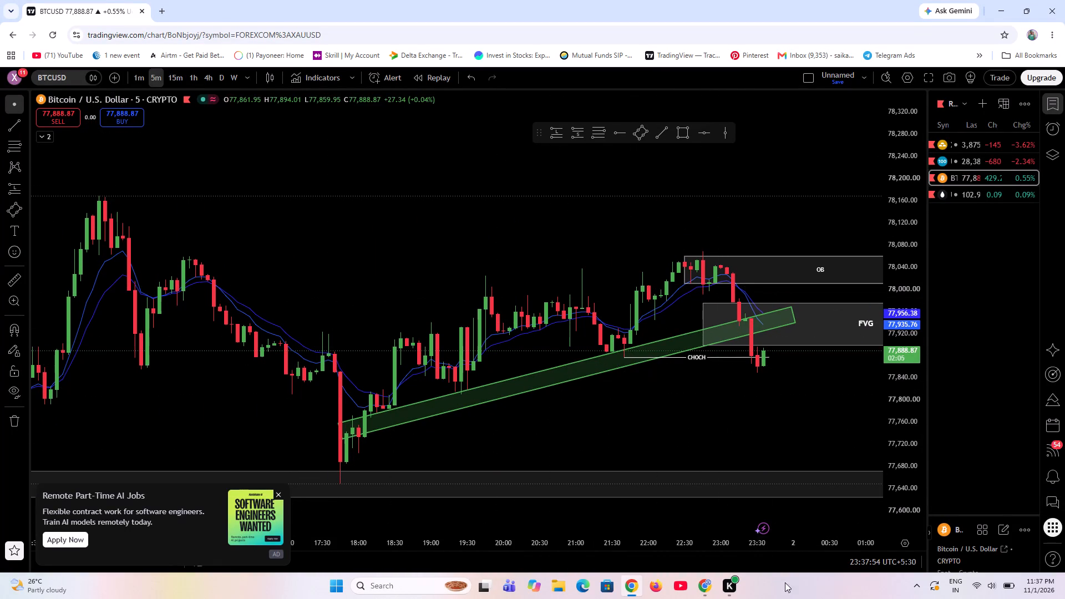
scroll(678, 443, "up", 5)
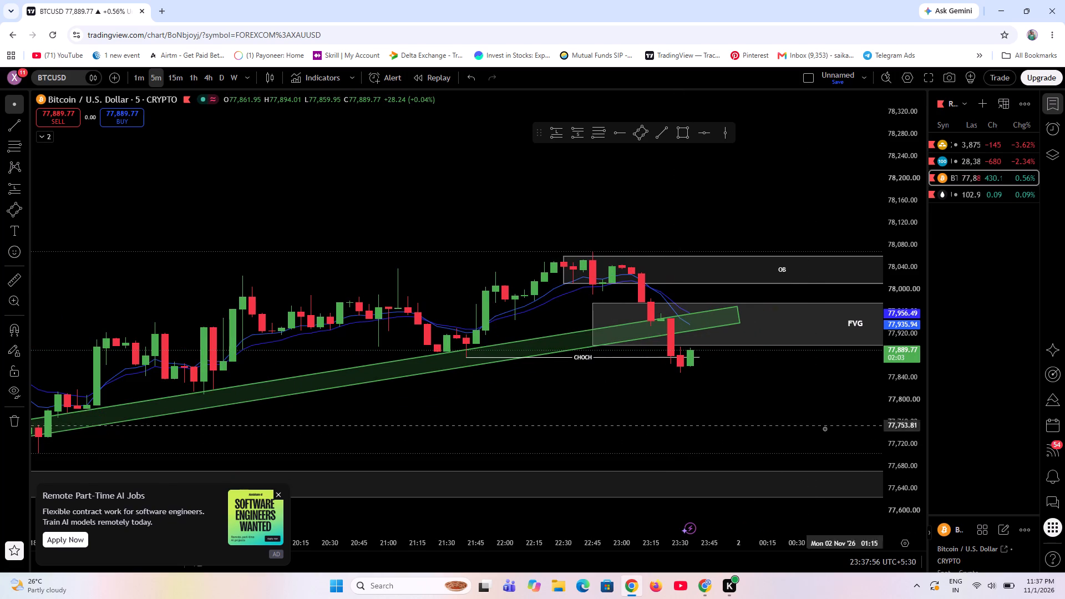
left_click(577, 132)
left_click(691, 351)
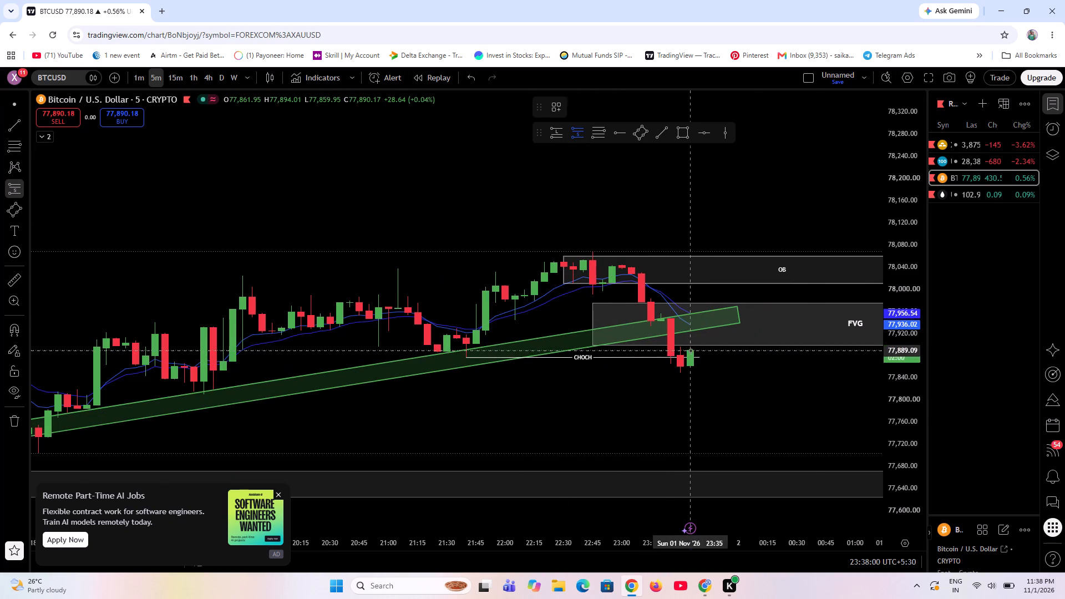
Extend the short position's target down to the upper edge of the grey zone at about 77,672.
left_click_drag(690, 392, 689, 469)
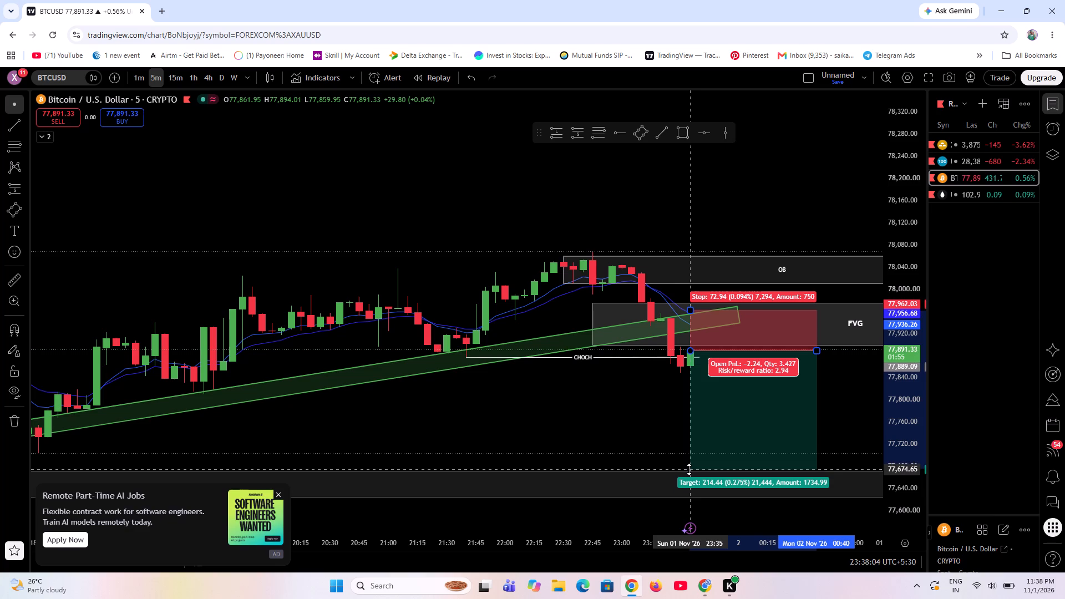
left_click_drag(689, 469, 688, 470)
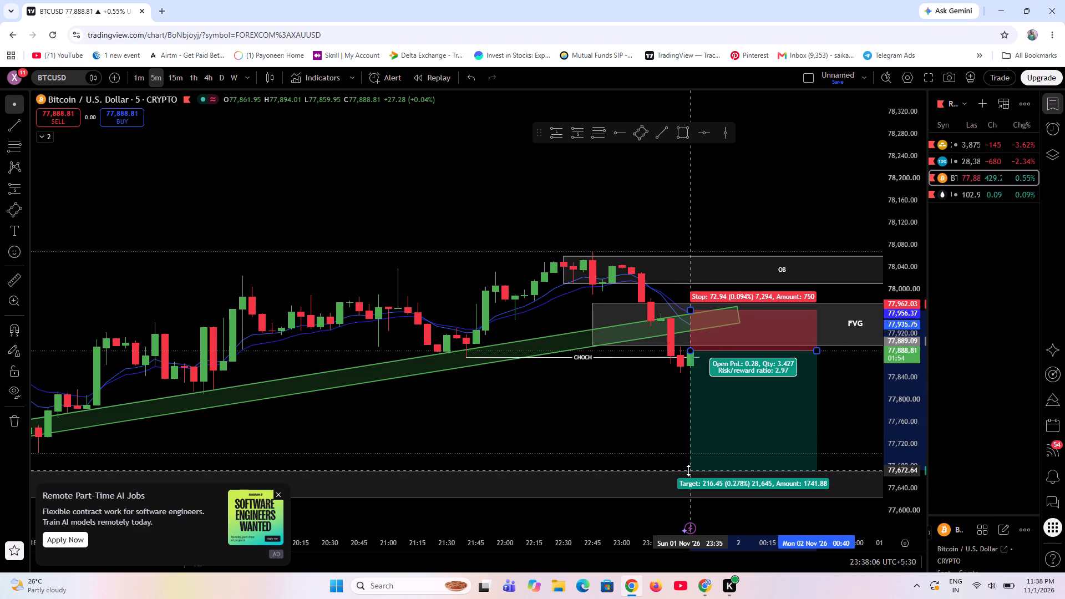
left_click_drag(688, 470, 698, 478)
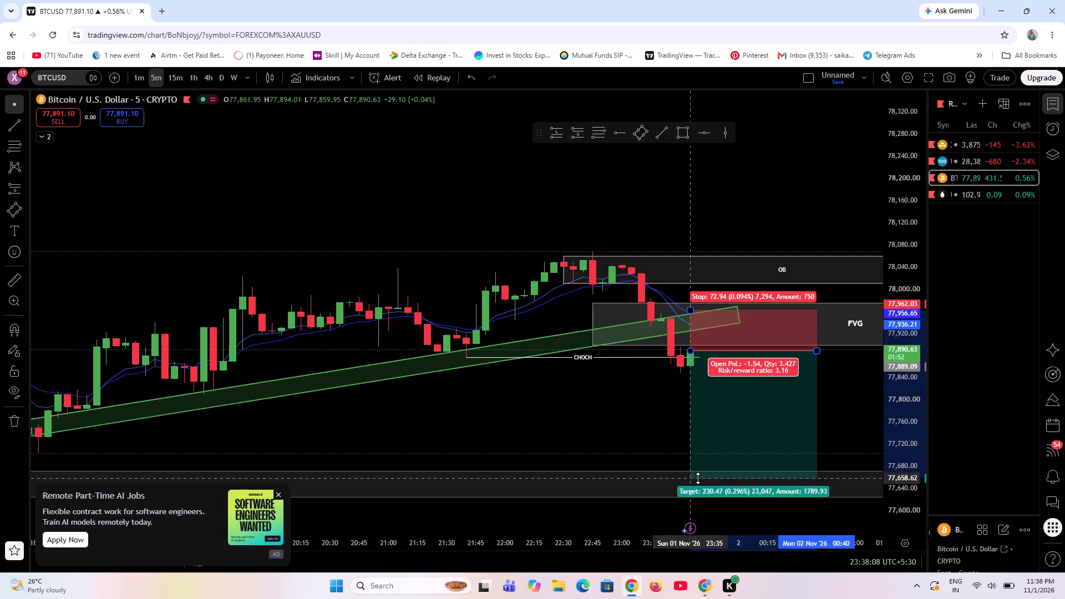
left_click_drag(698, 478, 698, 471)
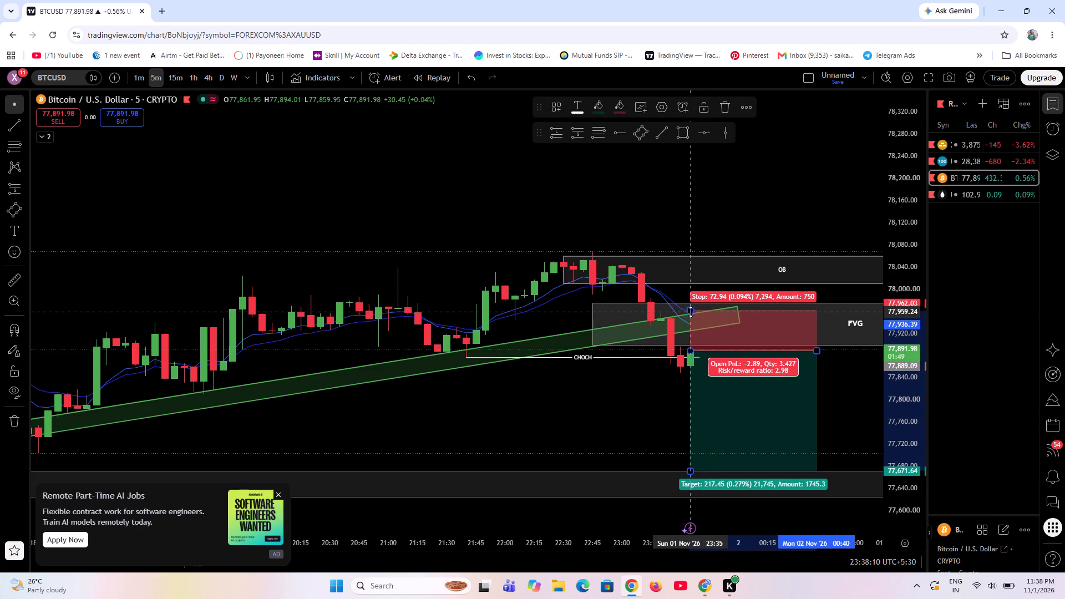
Tighten the short position's stop to about 77,942, inside the FVG zone.
left_click_drag(691, 311, 691, 329)
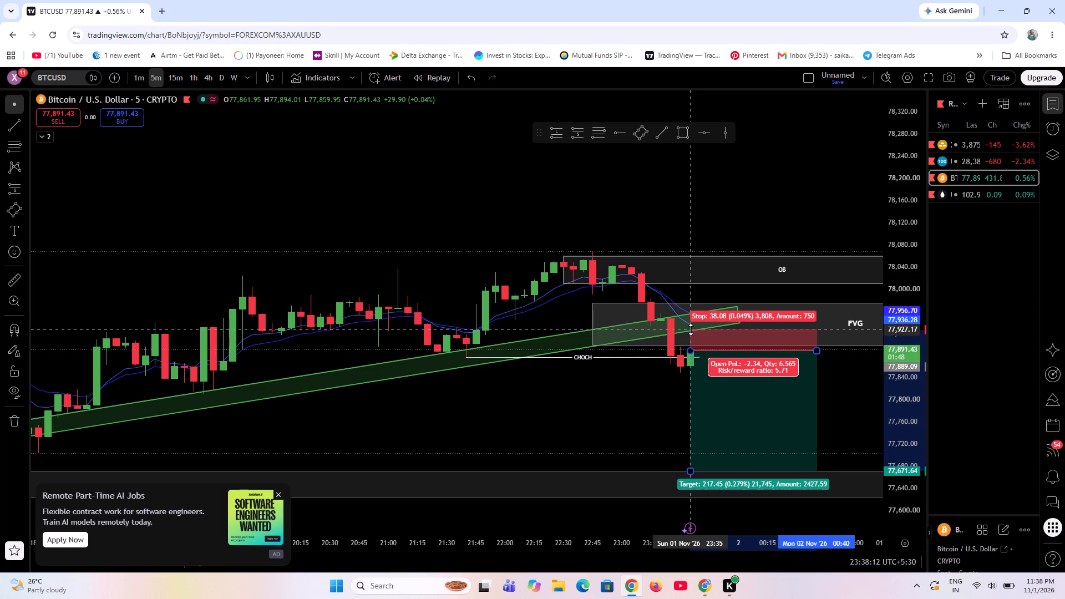
left_click_drag(691, 329, 698, 321)
Move the short position's target to about 77,783 for a risk/reward ratio of 2.
left_click_drag(691, 473, 705, 429)
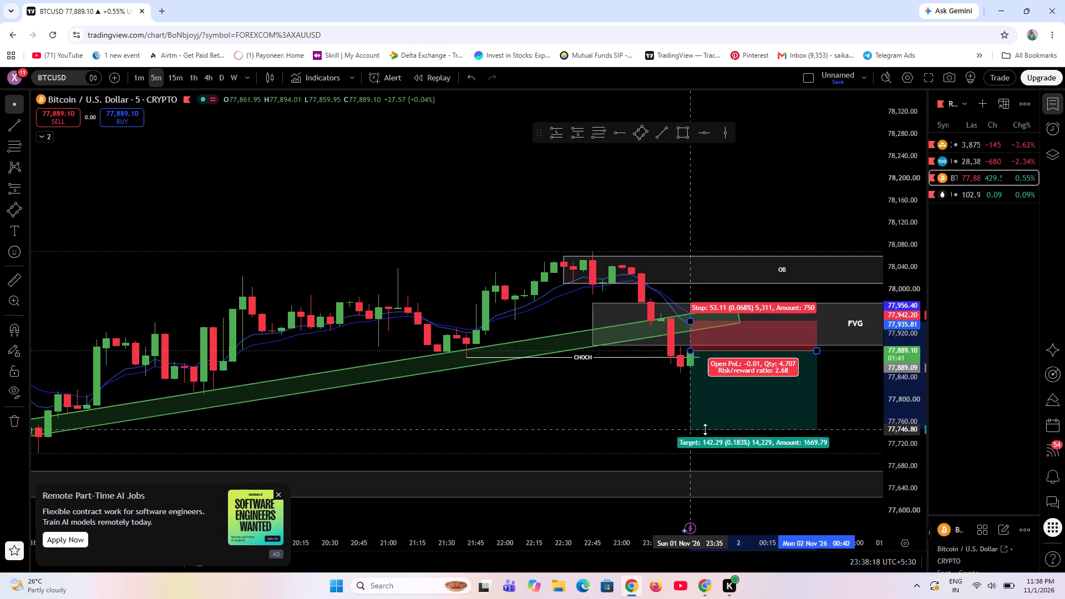
left_click_drag(705, 429, 708, 413)
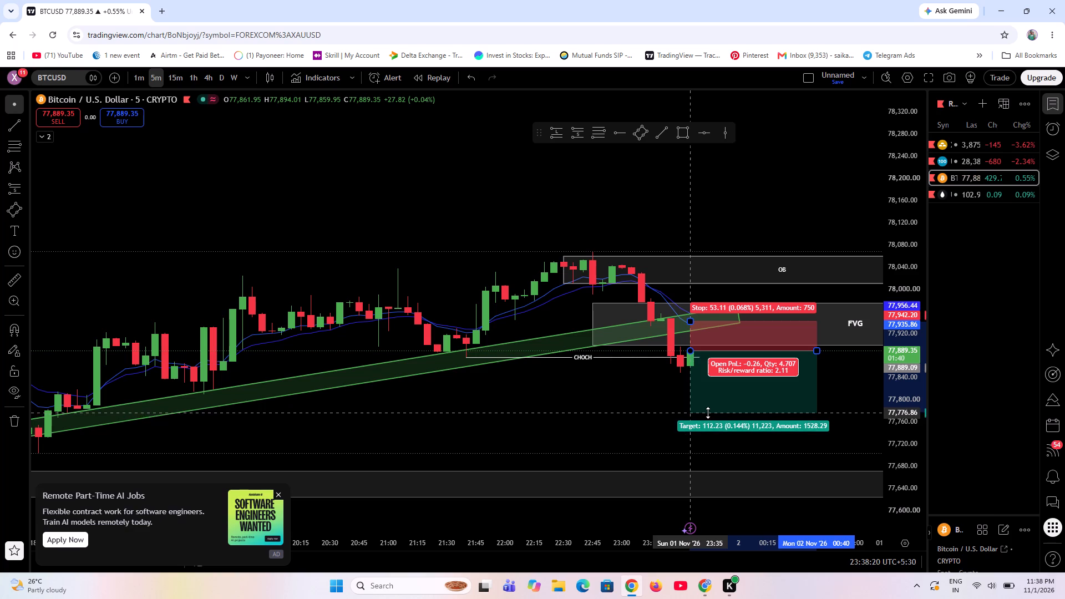
left_click_drag(708, 413, 708, 409)
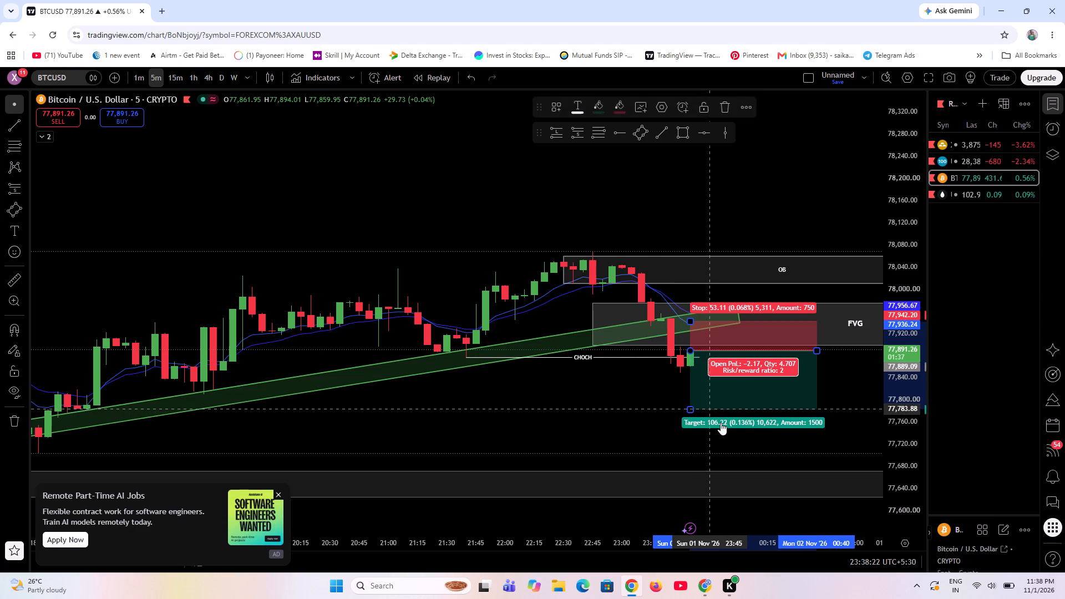
left_click(849, 429)
Examine Bitcoin's price action on the daily and 1-minute charts, and review the short position on the 5-minute chart.
scroll(685, 463, "down", 4)
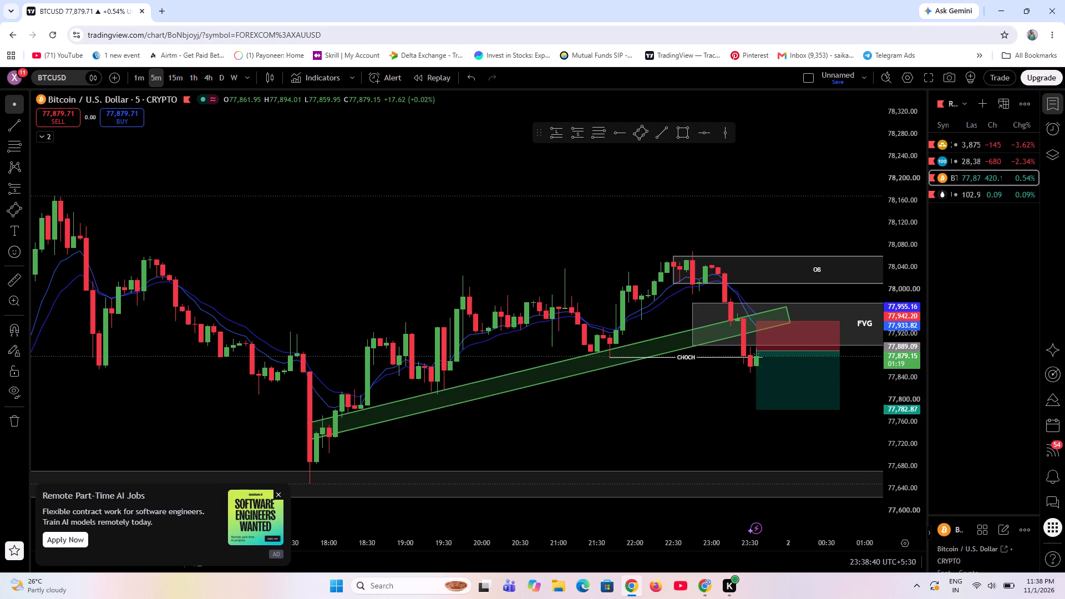
left_click(224, 79)
scroll(915, 383, "down", 8)
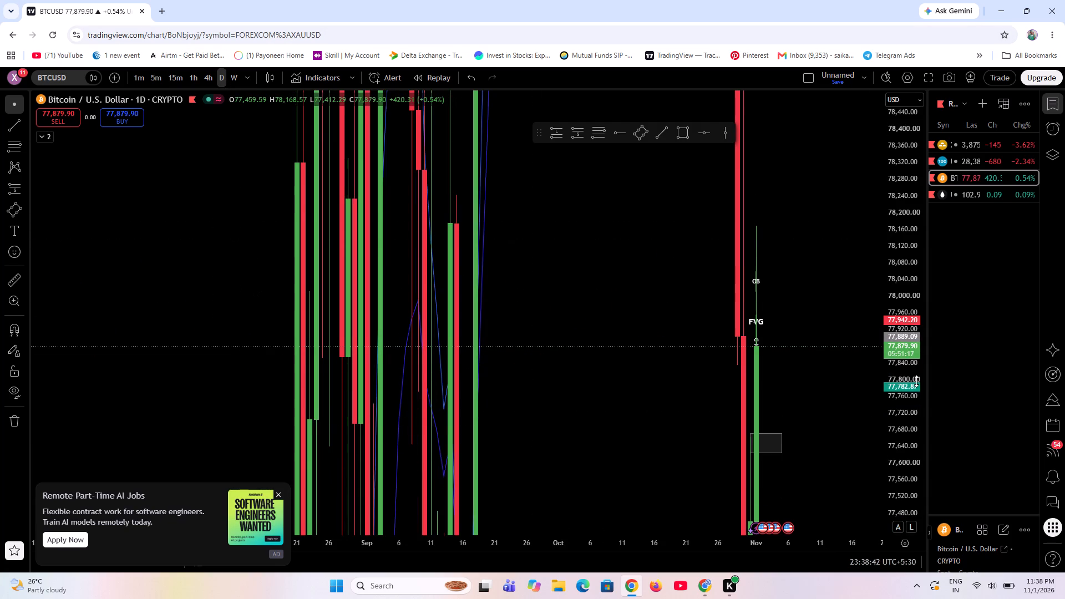
scroll(916, 381, "down", 20)
scroll(916, 381, "down", 20)
scroll(916, 381, "down", 7)
scroll(328, 511, "up", 7)
scroll(490, 461, "up", 5)
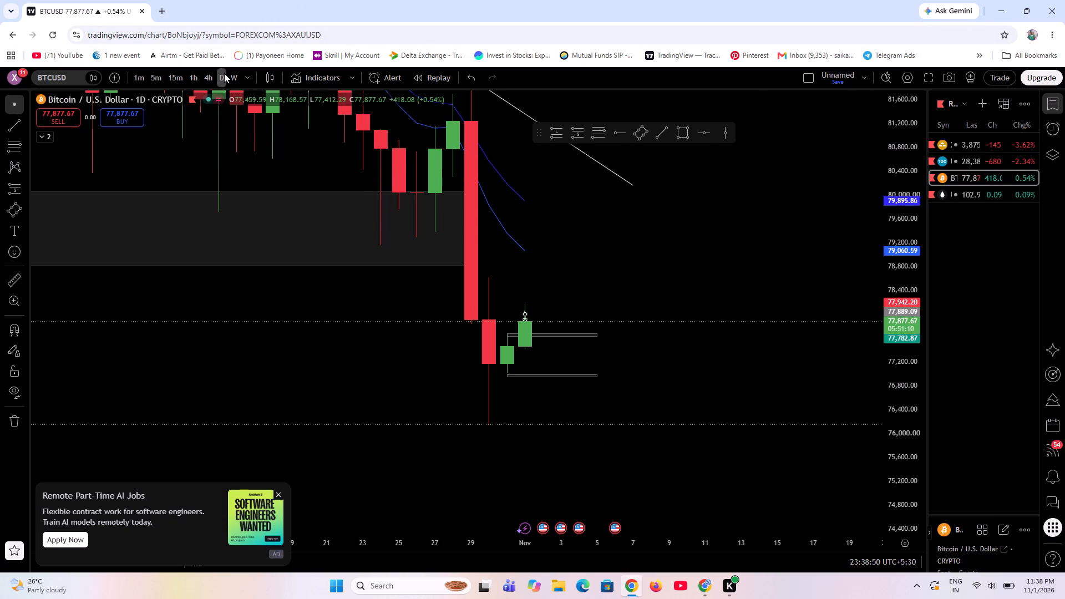
left_click(136, 78)
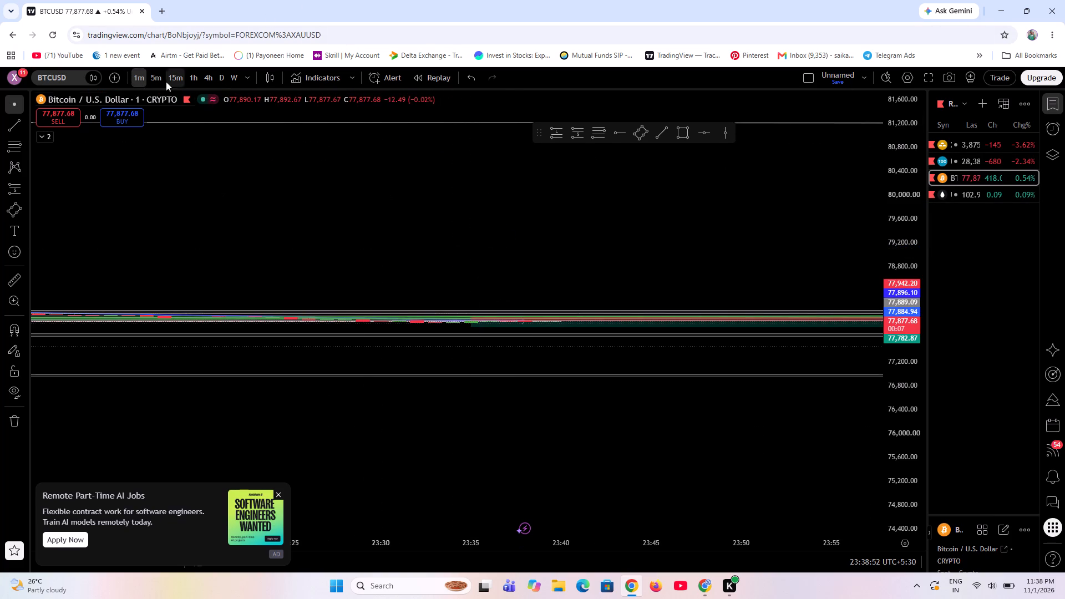
left_click(154, 79)
scroll(901, 392, "up", 8)
scroll(906, 385, "down", 1)
scroll(906, 385, "up", 8)
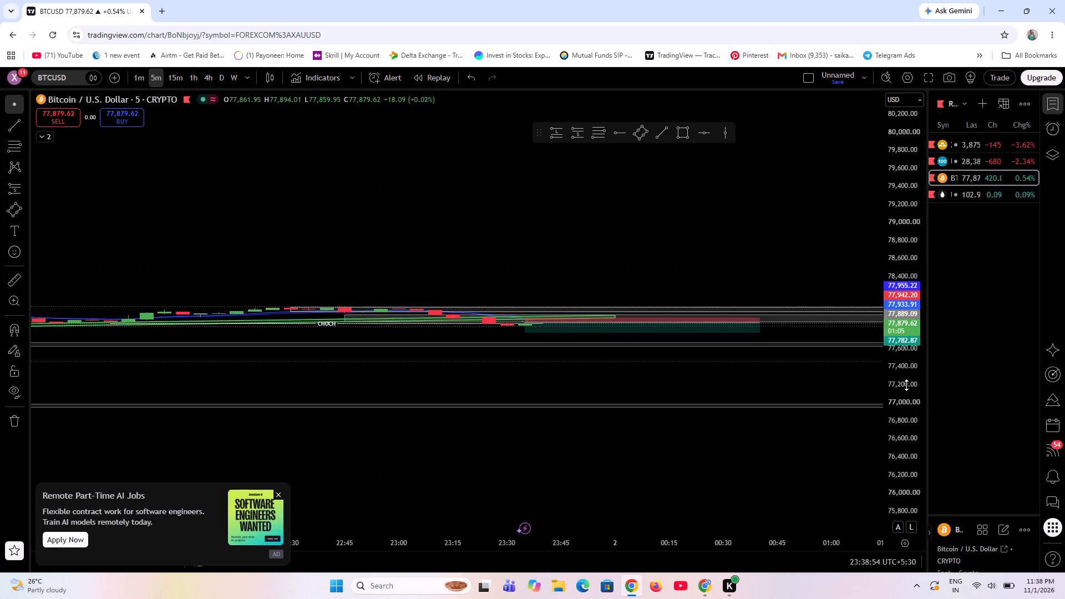
scroll(906, 385, "up", 20)
scroll(906, 385, "up", 20)
scroll(906, 385, "up", 12)
scroll(905, 384, "down", 1)
scroll(905, 384, "up", 3)
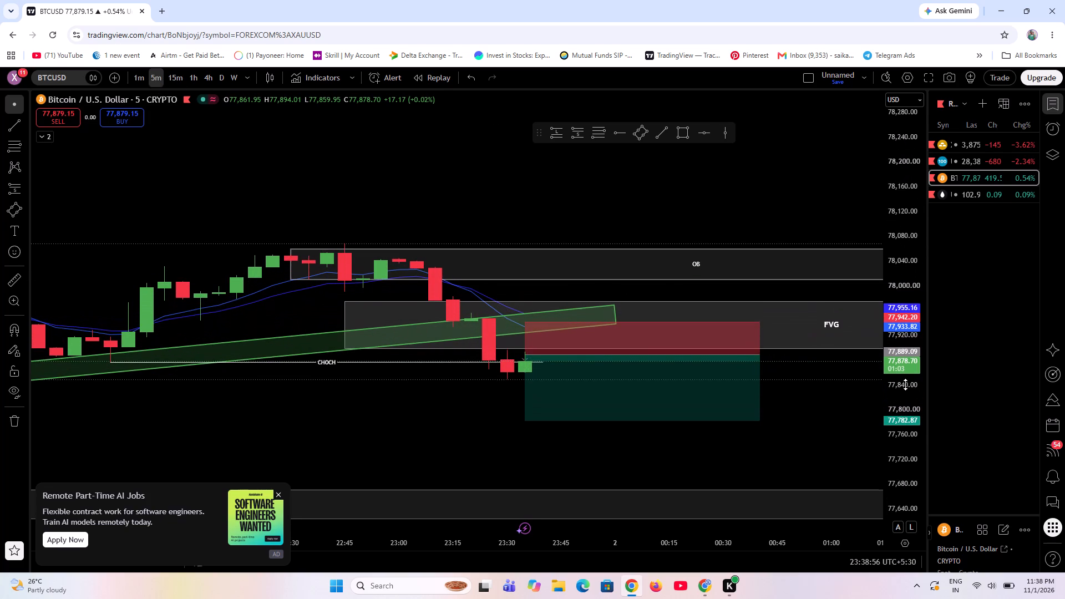
scroll(408, 434, "down", 4)
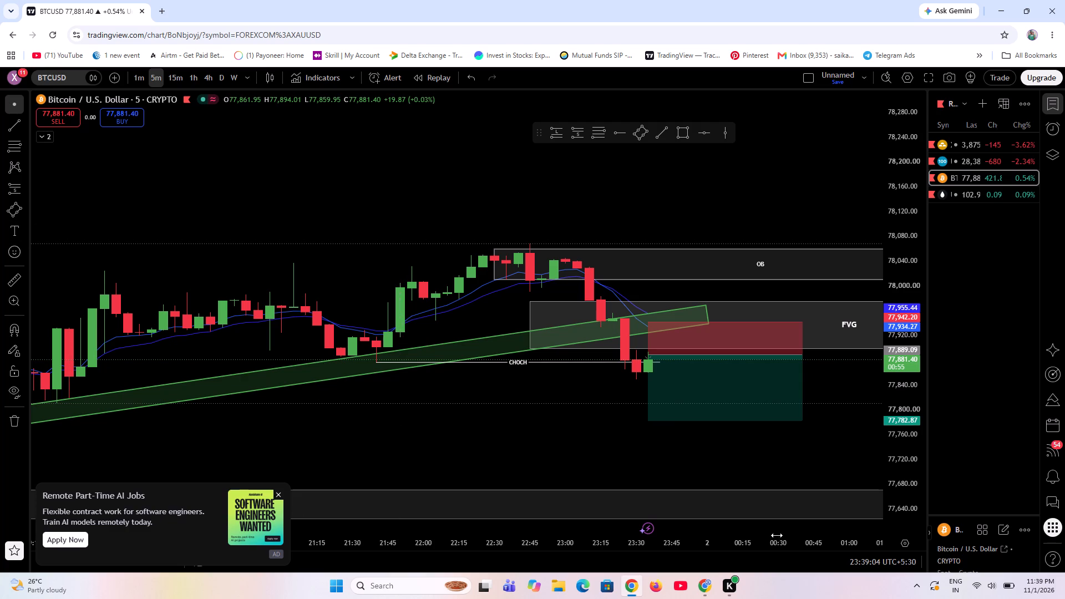
Close the job advertisement covering the chart.
left_click(277, 493)
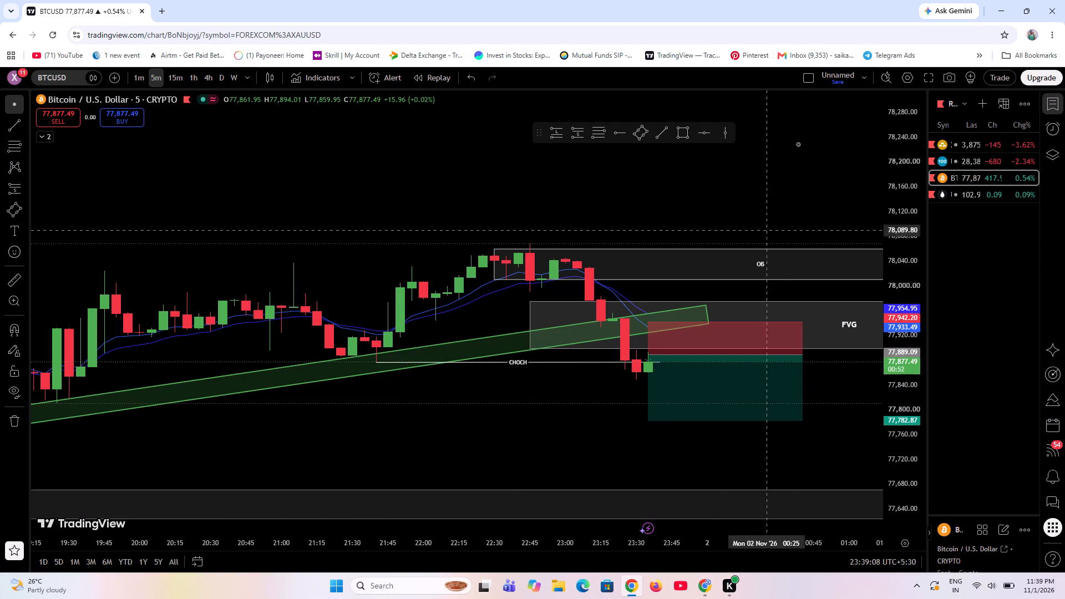